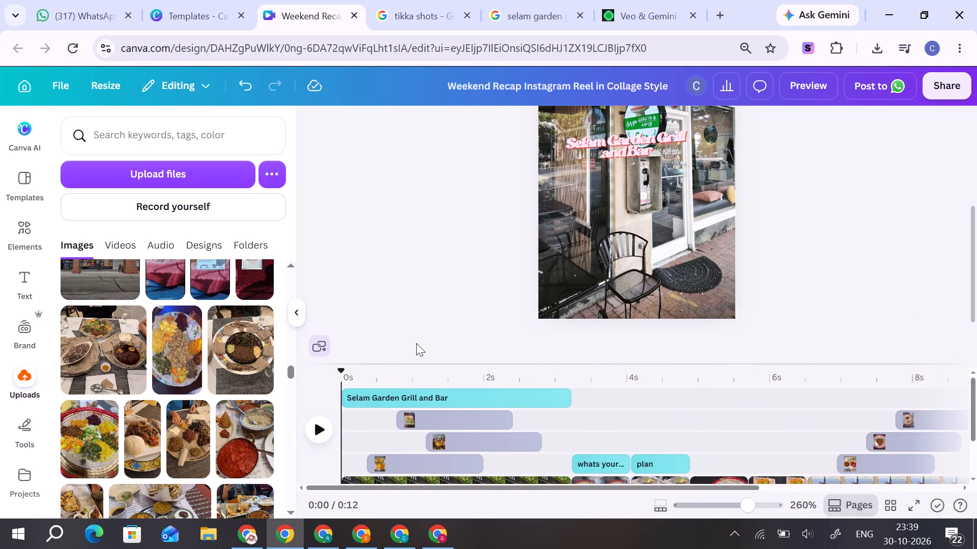
Search Google for "mt everest cuisine edmond ok" and download the restaurant's storefront photo from its listing.
left_click(675, 208)
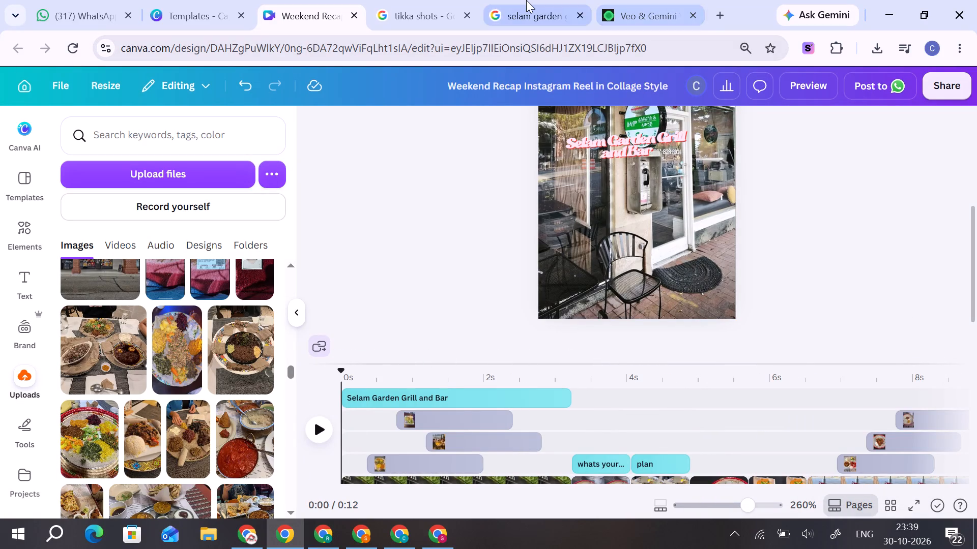
left_click(526, 0)
left_click(319, 49)
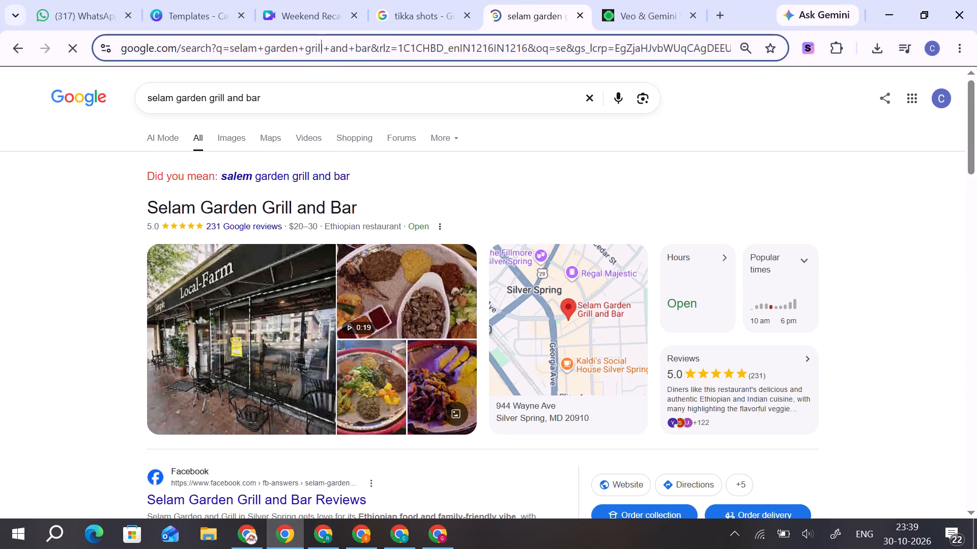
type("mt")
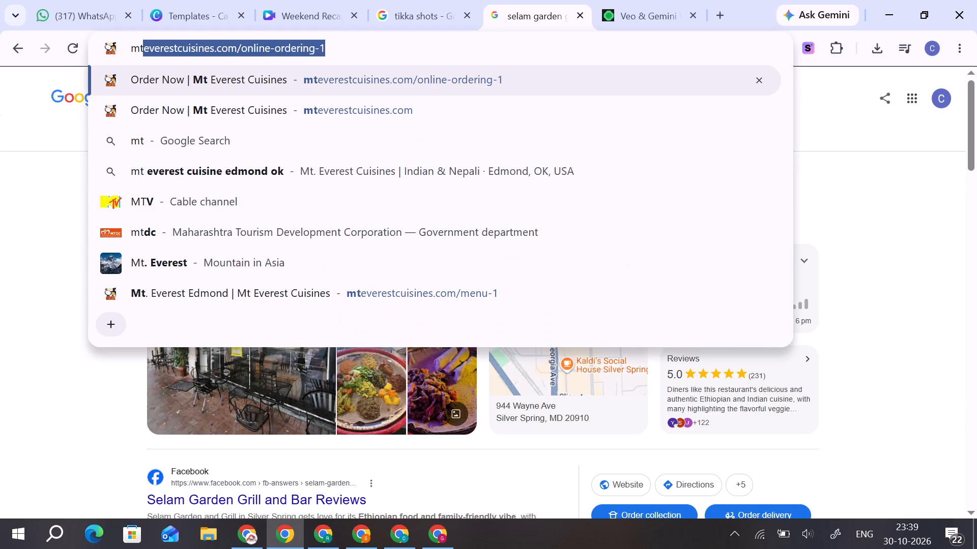
left_click(239, 161)
left_click(265, 286)
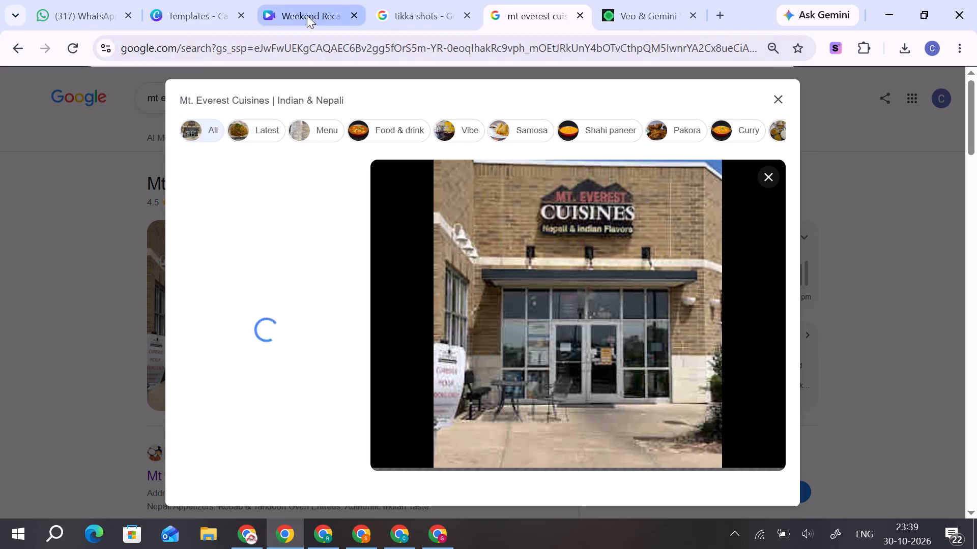
right_click(554, 218)
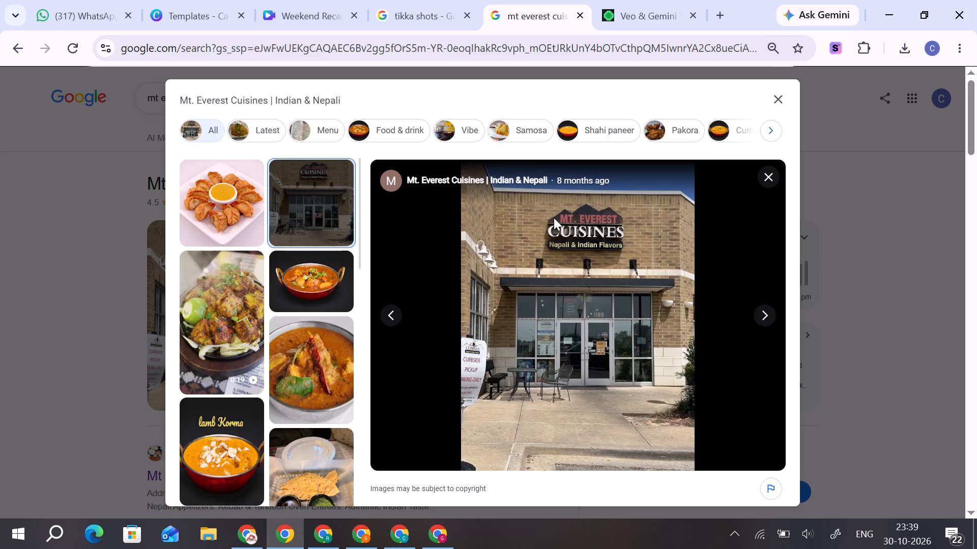
left_click(613, 269)
left_click(542, 412)
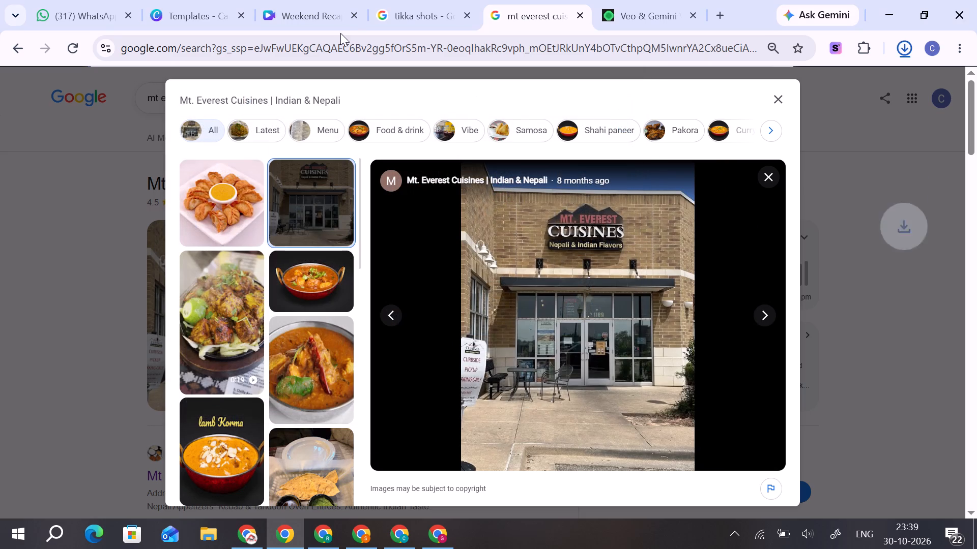
Switch to the Weekend Recap reel in Canva and upload the downloaded photo unnamed (27).webp to the image uploads.
left_click(285, 0)
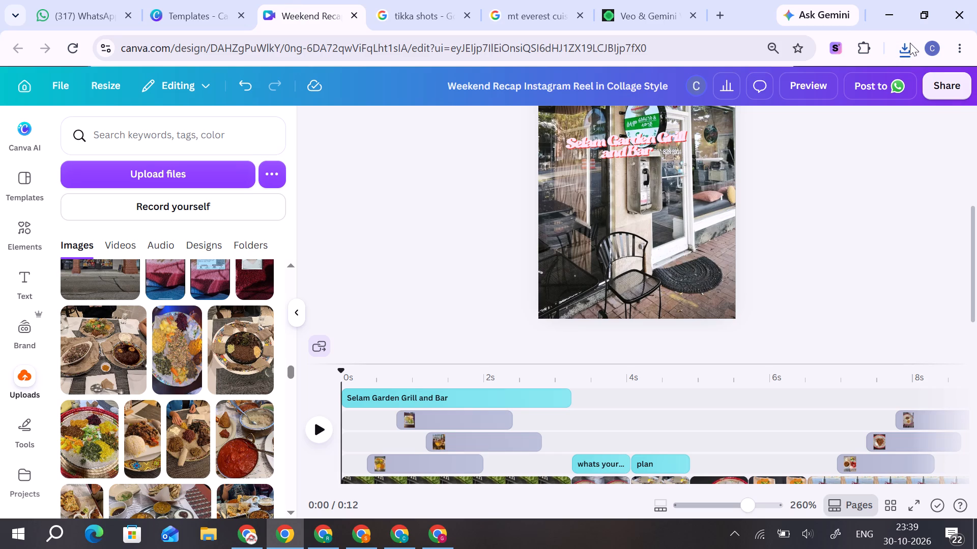
left_click(910, 51)
left_click_drag(766, 120, 280, 288)
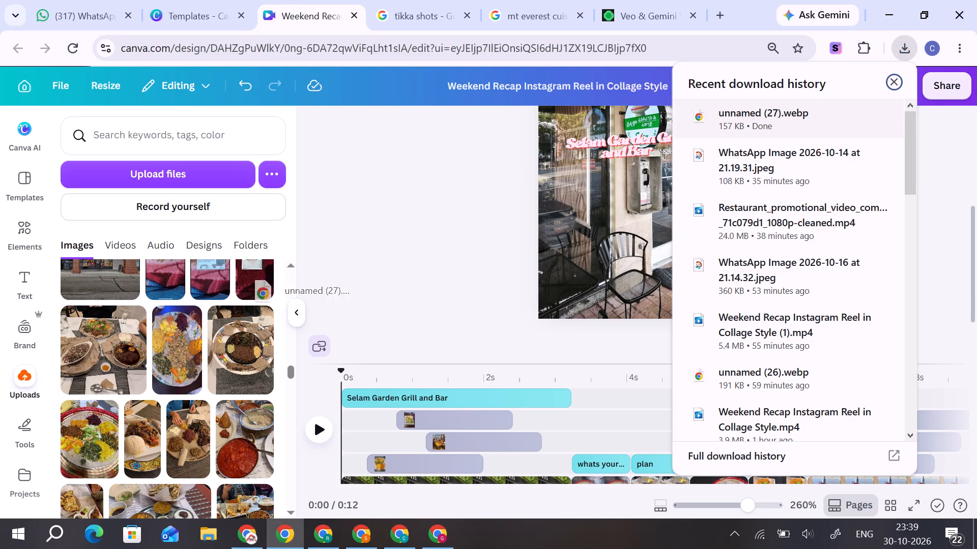
left_click_drag(280, 288, 216, 331)
scroll(228, 345, "up", 12)
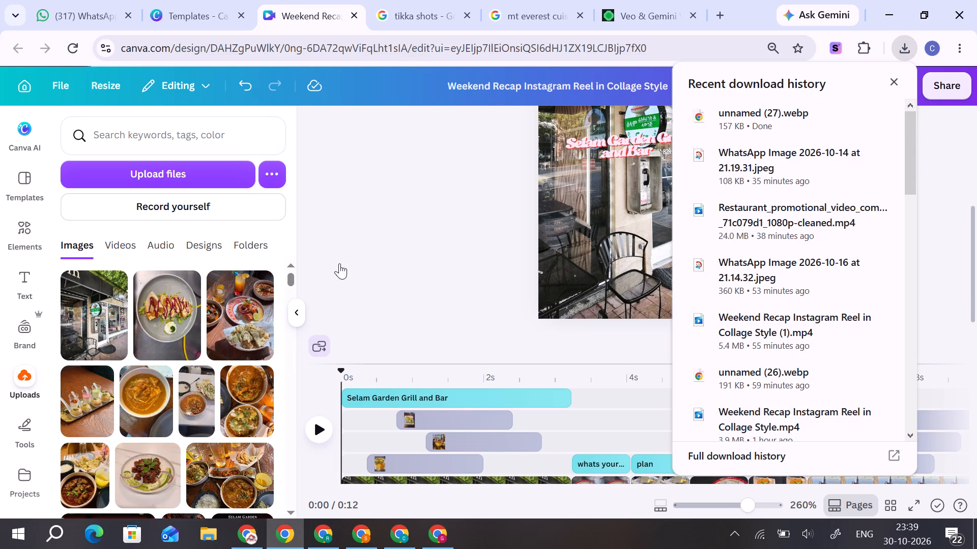
left_click(339, 263)
Replace the opening page's background photo with the newly uploaded Mt. Everest Cuisines storefront image.
left_click_drag(102, 325, 496, 229)
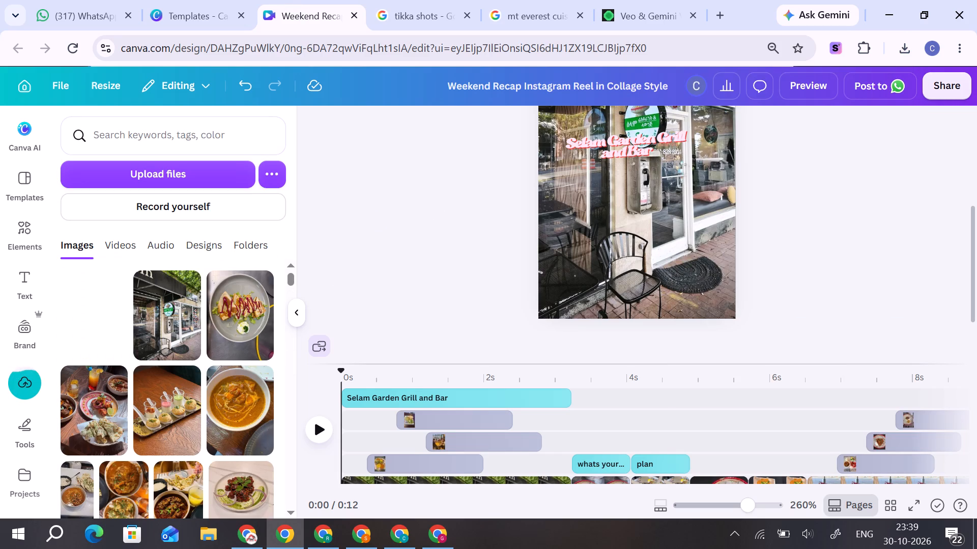
left_click_drag(496, 229, 544, 217)
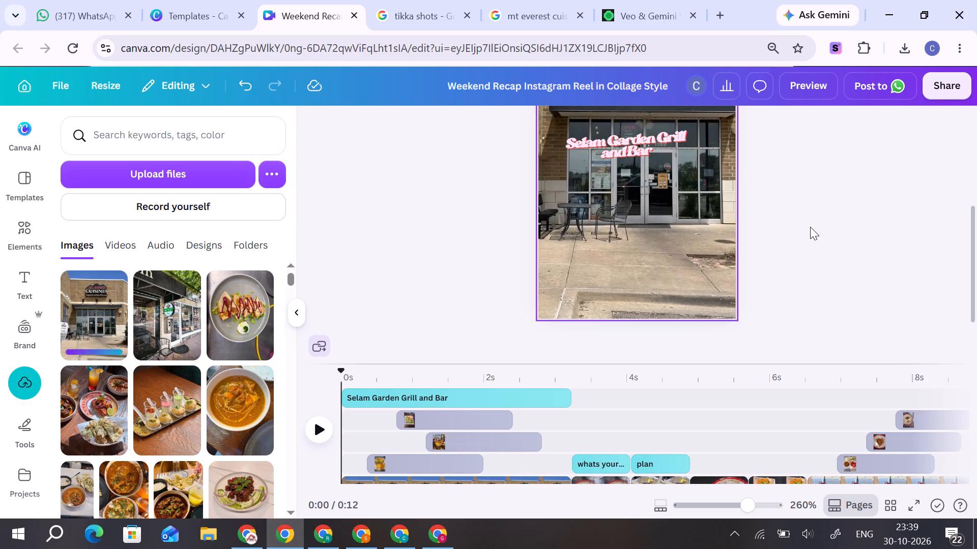
left_click(810, 227)
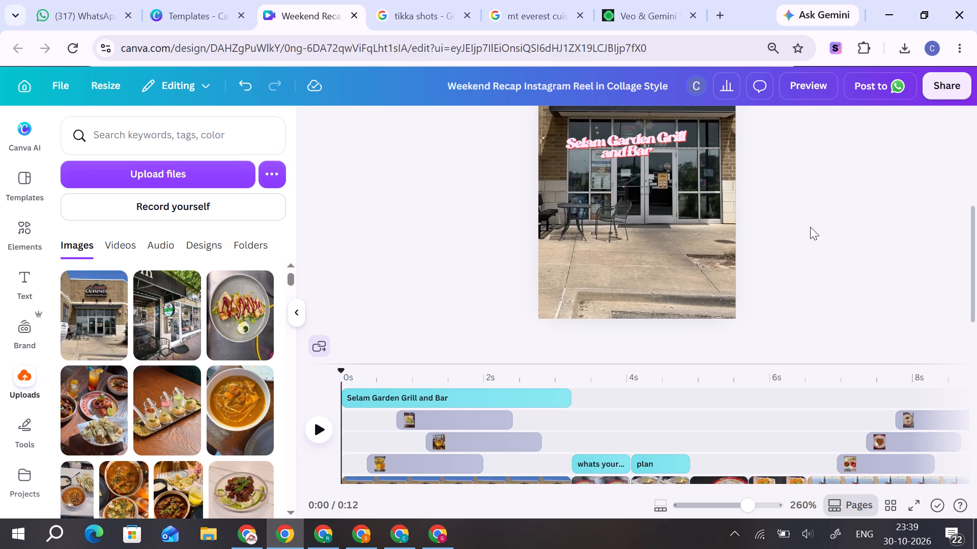
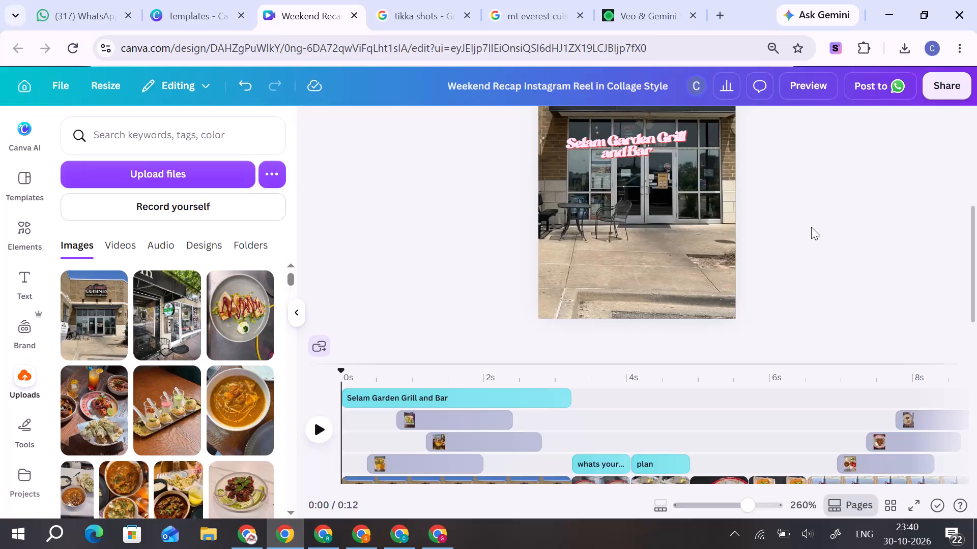
Switch to the mt everest cuisine Google results, close the photo viewer and copy "Mt. Everest Cuisines" from the business heading.
left_click(619, 139)
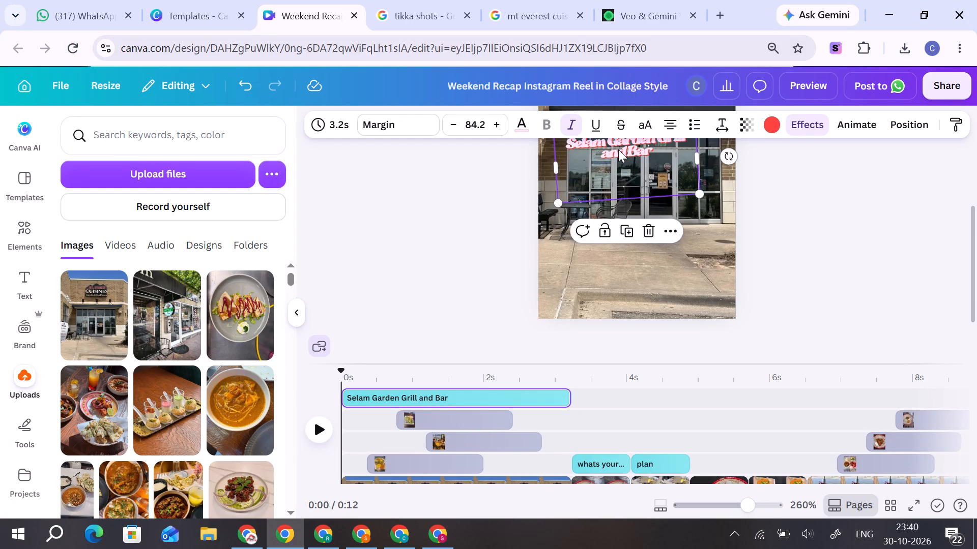
left_click(618, 149)
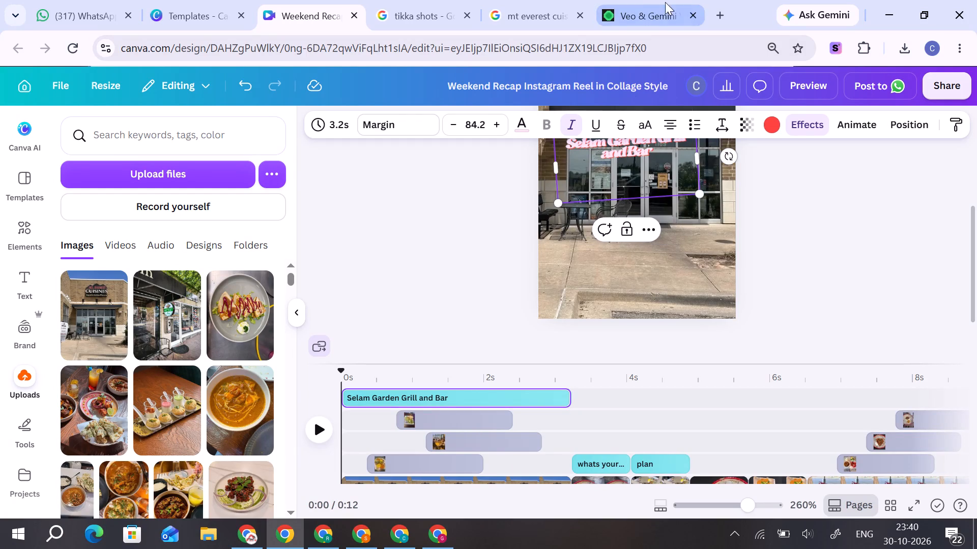
left_click(566, 4)
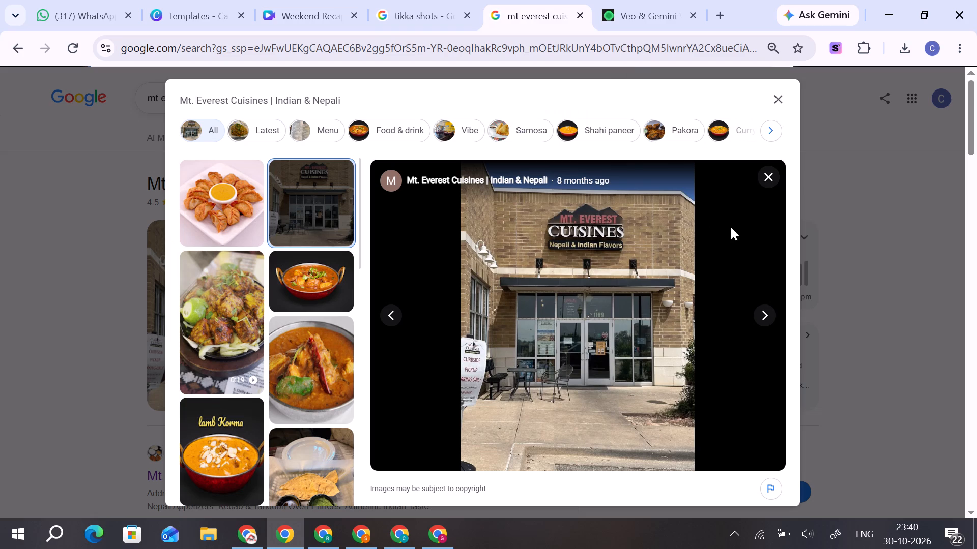
left_click(777, 98)
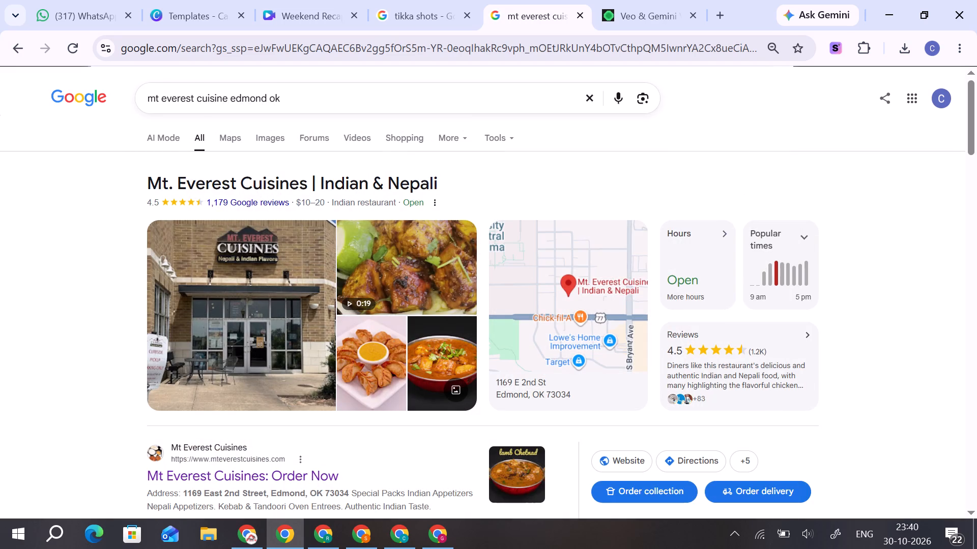
left_click(353, 186)
left_click_drag(303, 179, 143, 180)
left_click_drag(308, 184, 143, 176)
key("ctrl+c")
key("ctrl+c")
key("ctrl+c")
key("ctrl+c")
key("ctrl+c")
key("ctrl+c")
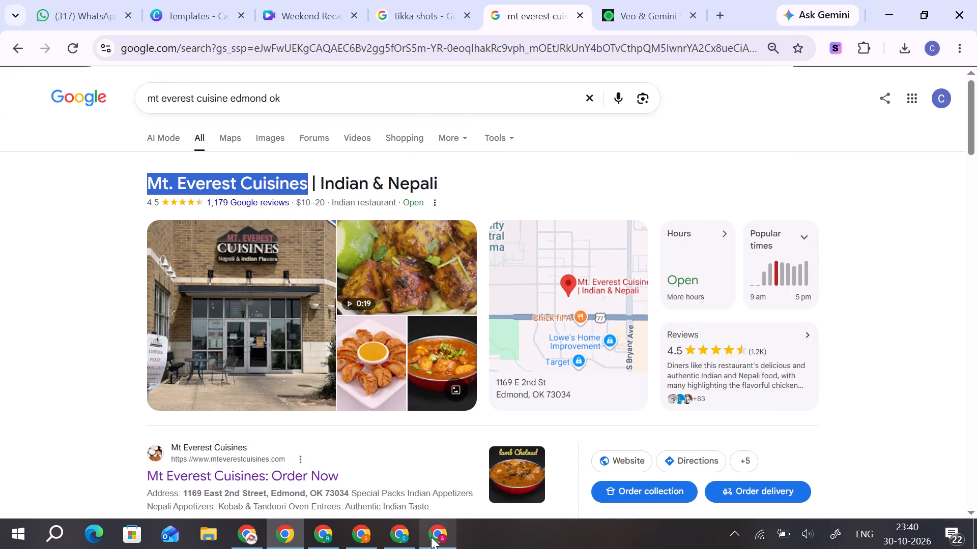
Return to the Weekend Recap reel in Canva and replace the "Selam Garden Grill and Bar" title with the copied "Mt. Everest Cuisines".
left_click(440, 537)
left_click(349, 537)
left_click(326, 537)
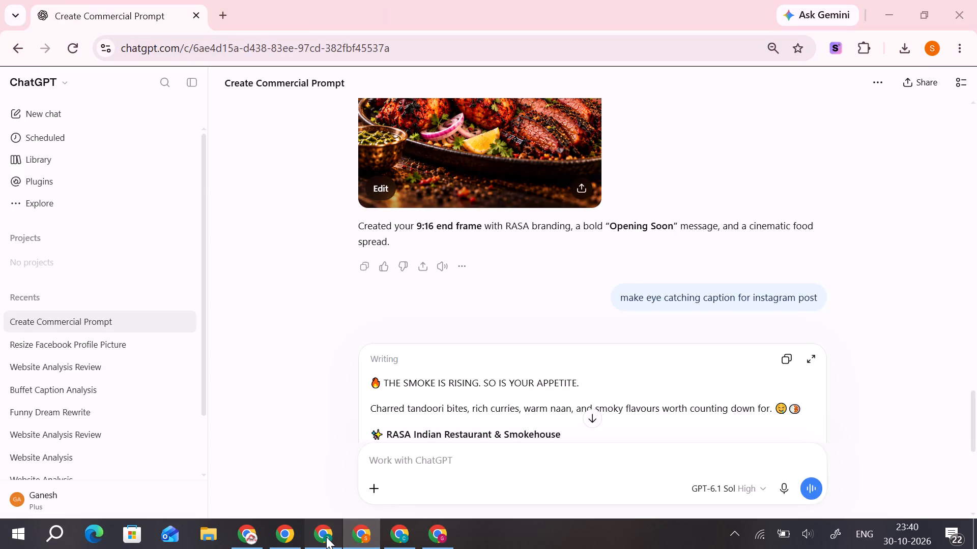
left_click(295, 537)
left_click(303, 0)
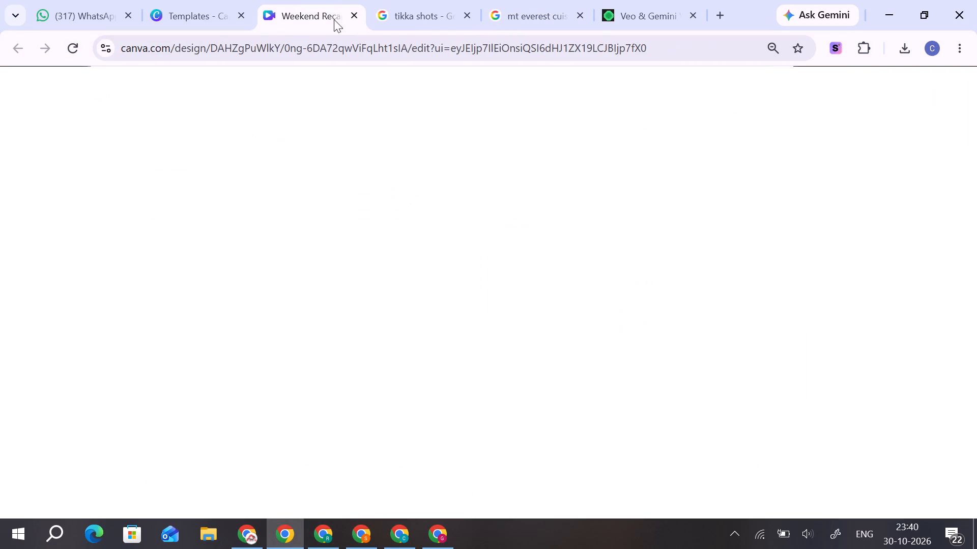
triple_click(635, 159)
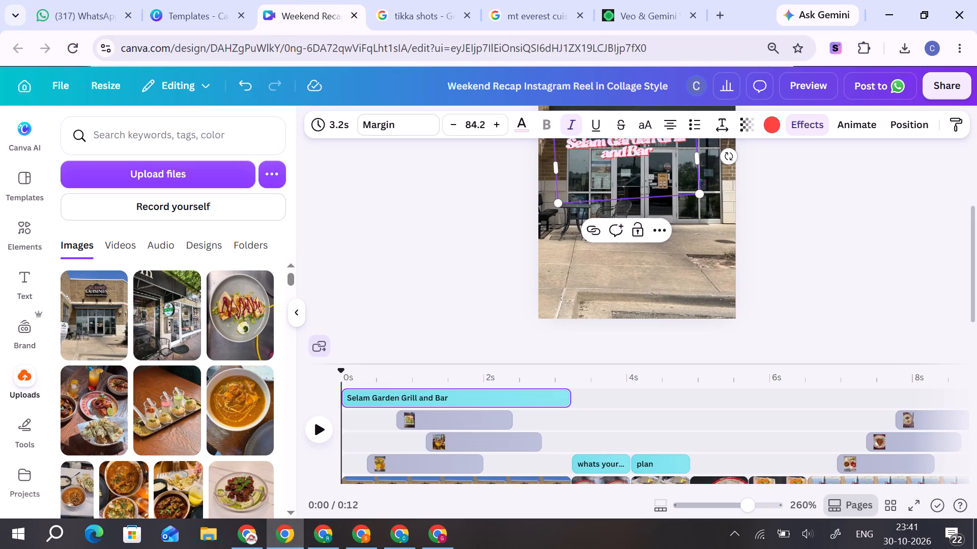
left_click_drag(659, 155, 574, 140)
triple_click(577, 144)
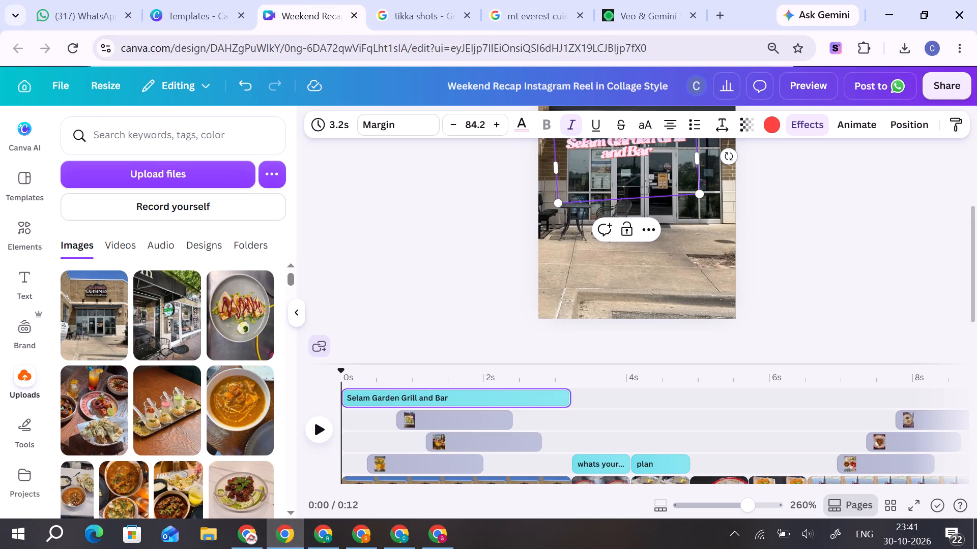
key("ctrl+v")
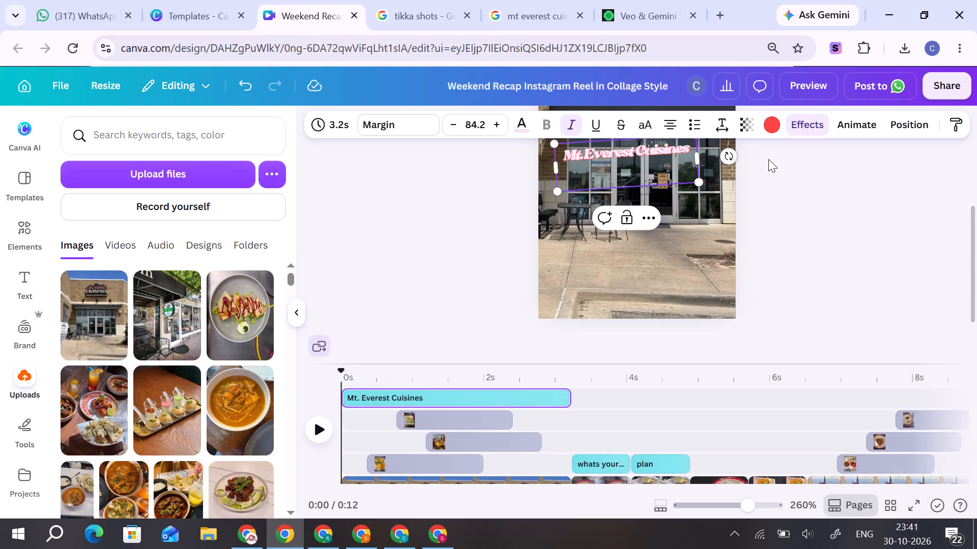
Deselect the Mt. Everest Cuisines title on the reel's opening page.
left_click(819, 159)
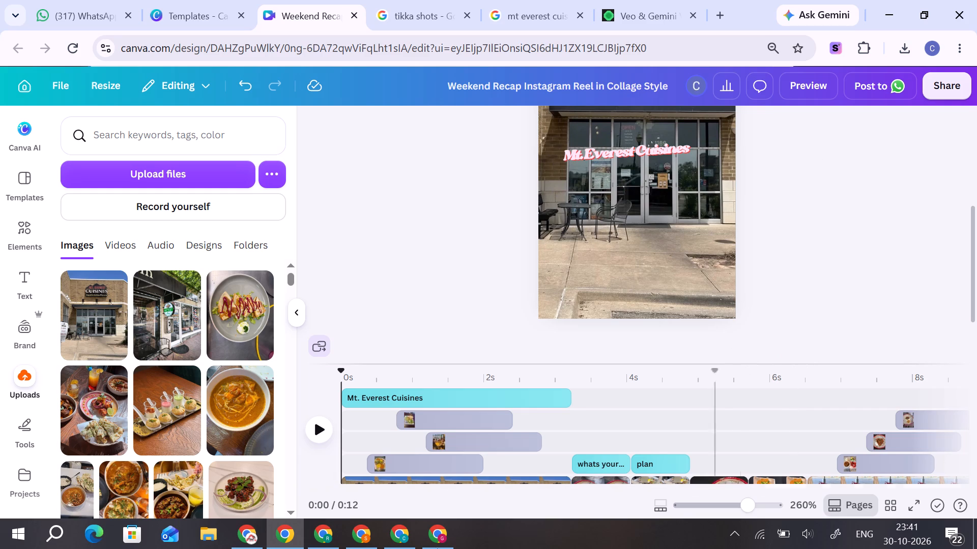
Switch to the browser window with Facebook open and search for "jewel of india".
left_click(393, 532)
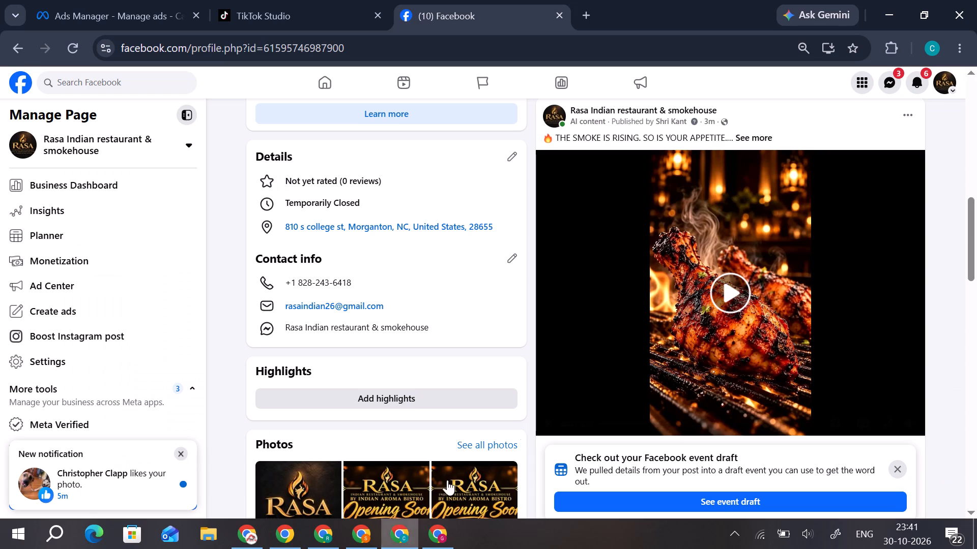
left_click(144, 82)
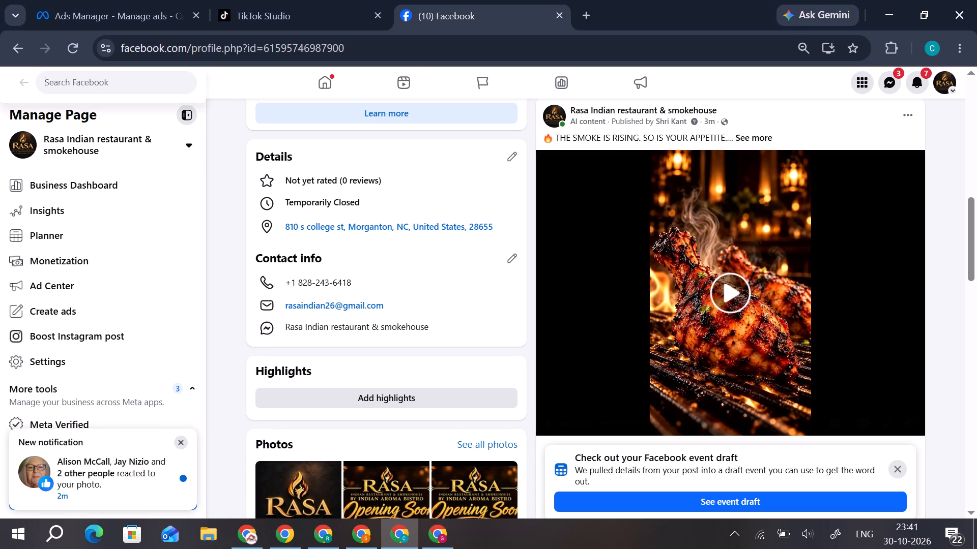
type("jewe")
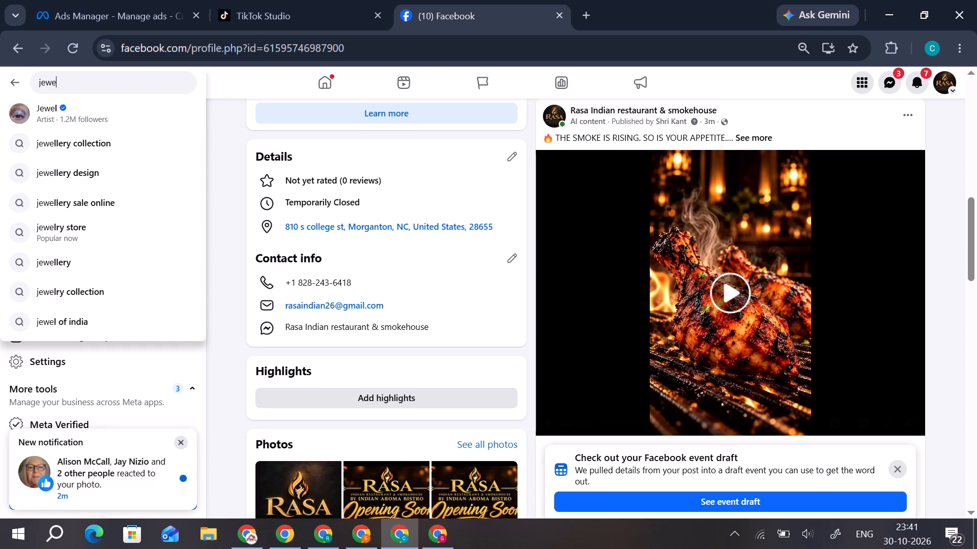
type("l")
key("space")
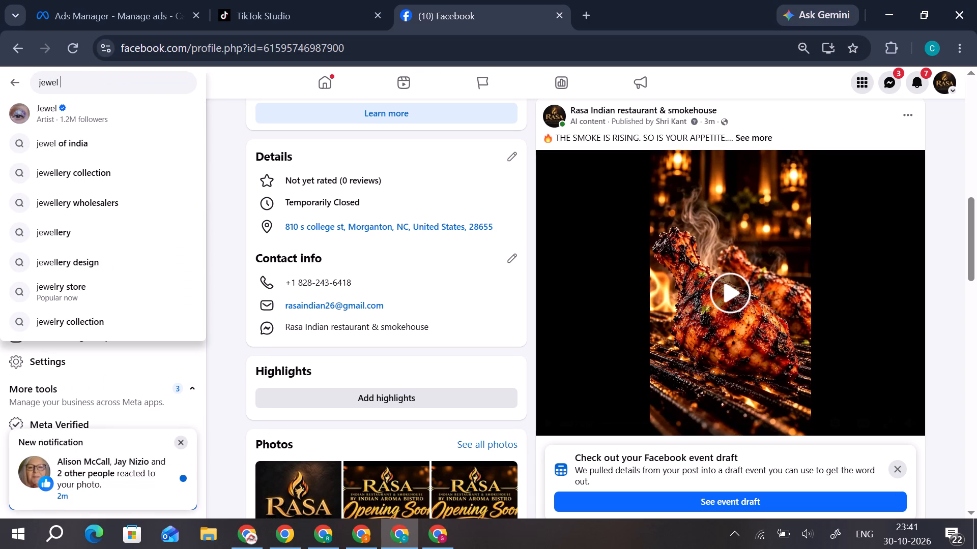
left_click(94, 135)
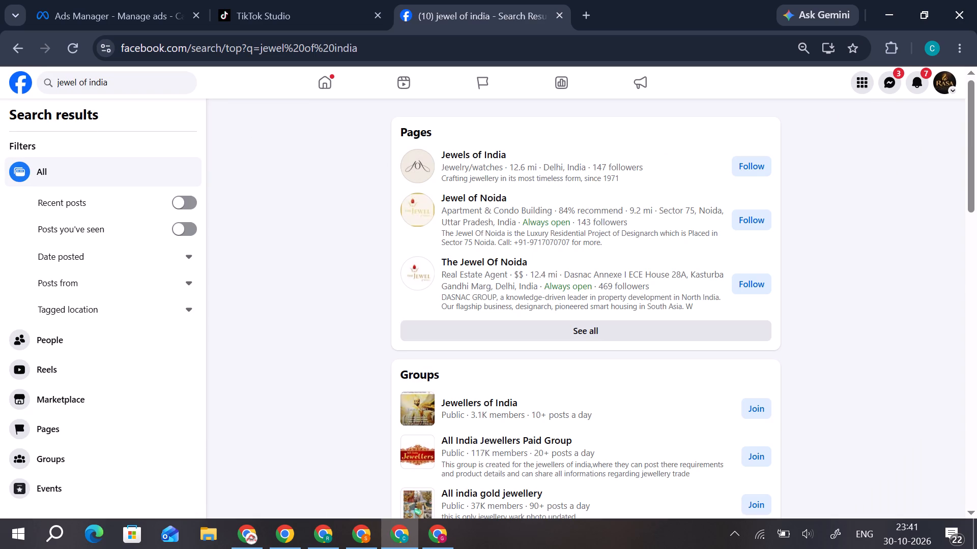
Switch Facebook from the Rasa page to the personal profile and list all Page results for "jewel of india".
left_click(942, 85)
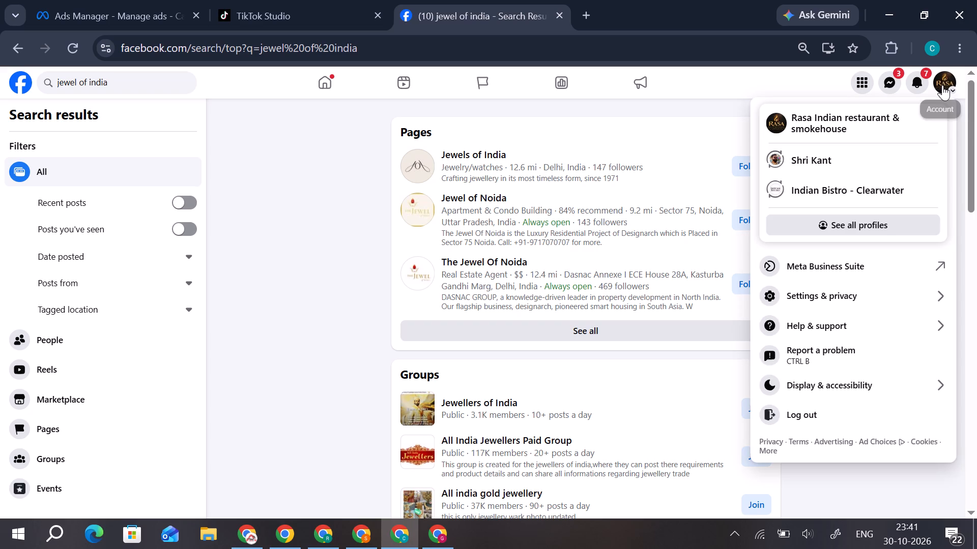
left_click(842, 151)
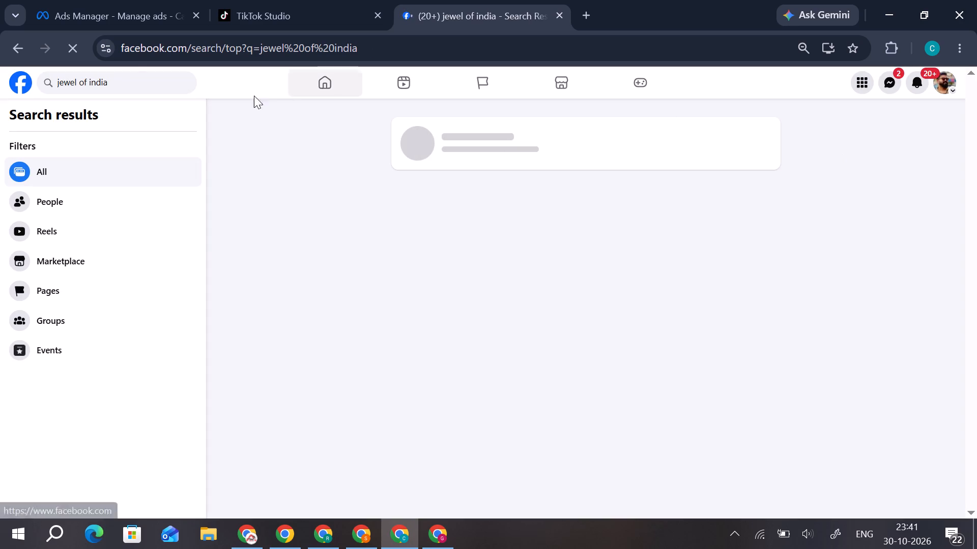
left_click(123, 78)
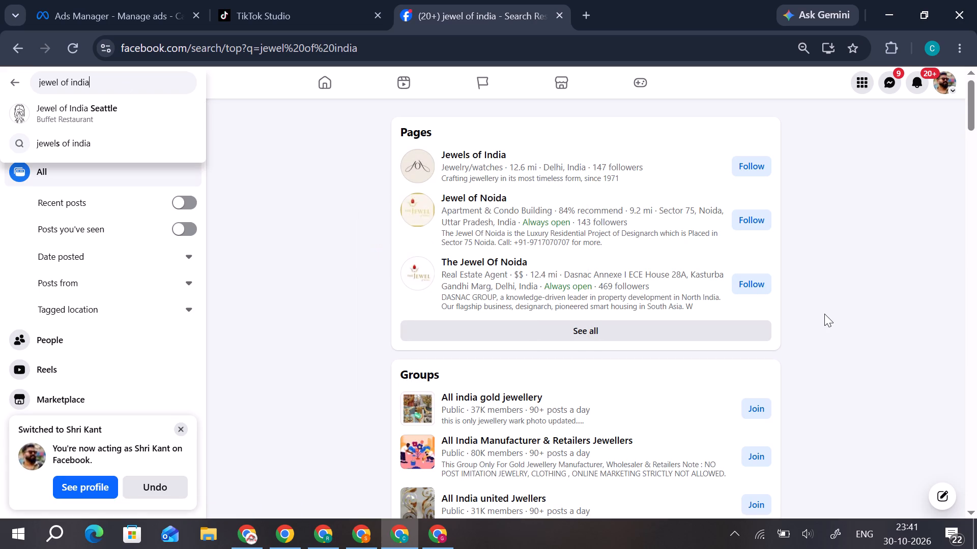
left_click(611, 325)
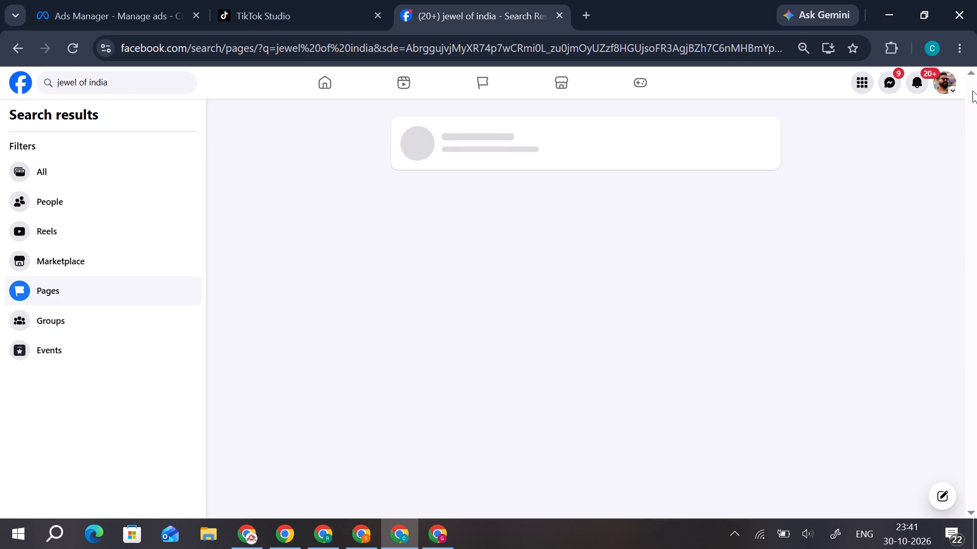
Find Jewel of India Seattle among all managed profiles, switch to acting as it and open its page.
left_click(952, 81)
left_click(864, 221)
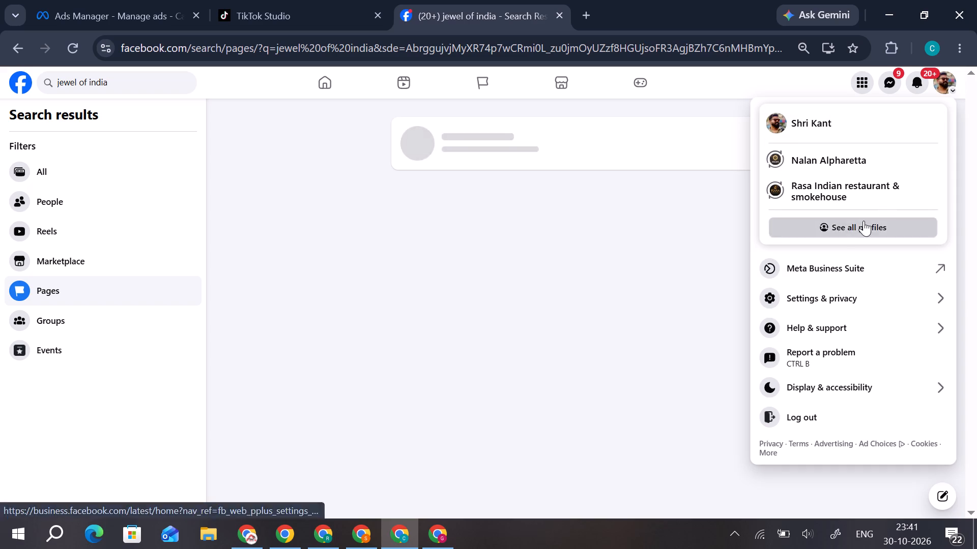
left_click(474, 140)
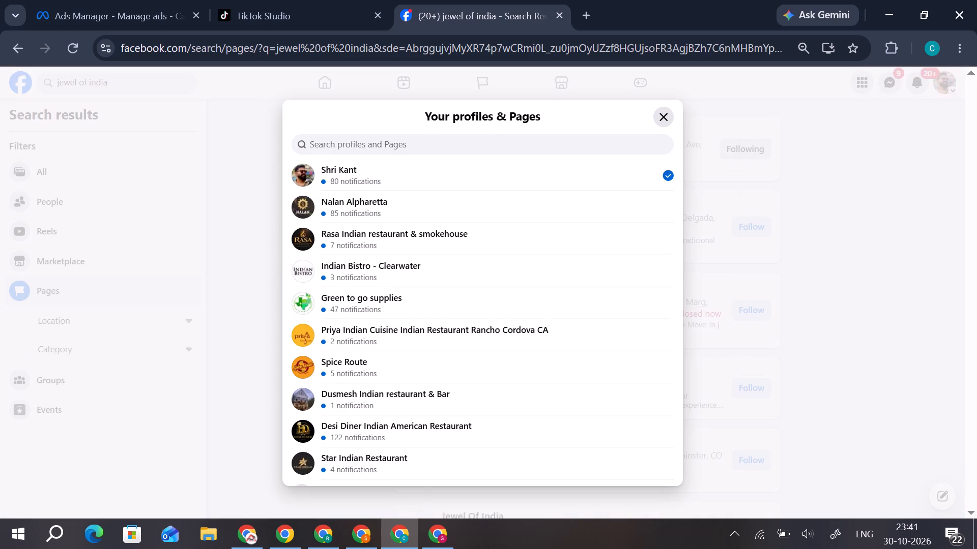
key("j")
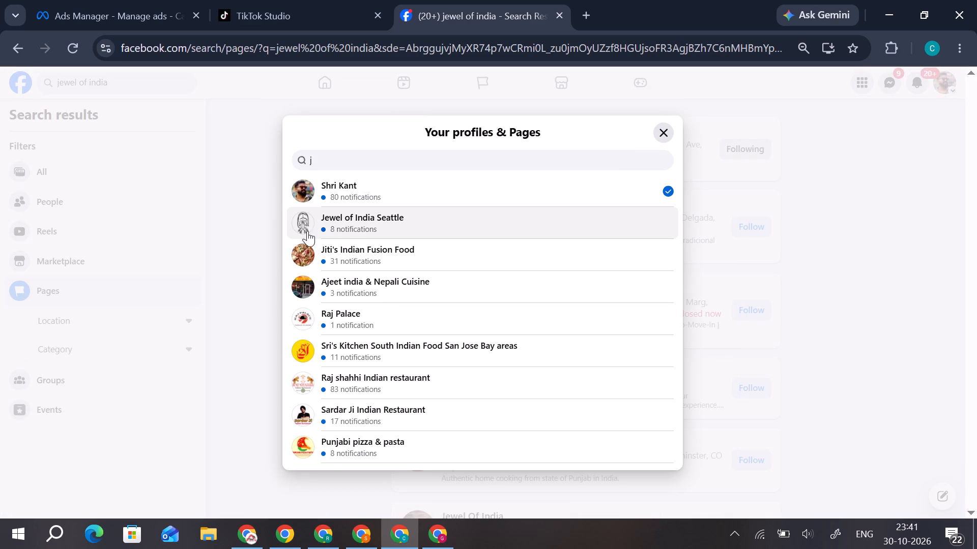
left_click(357, 217)
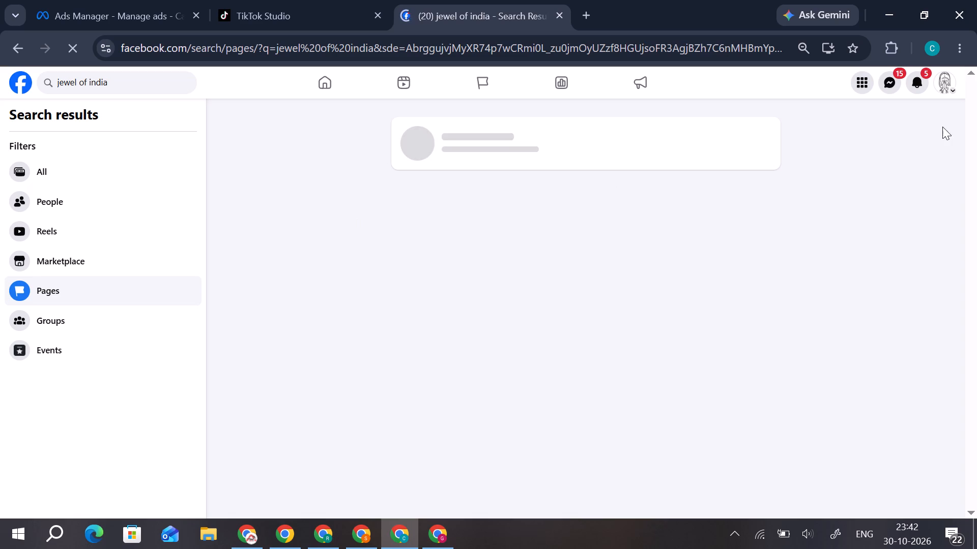
left_click(942, 83)
left_click(856, 123)
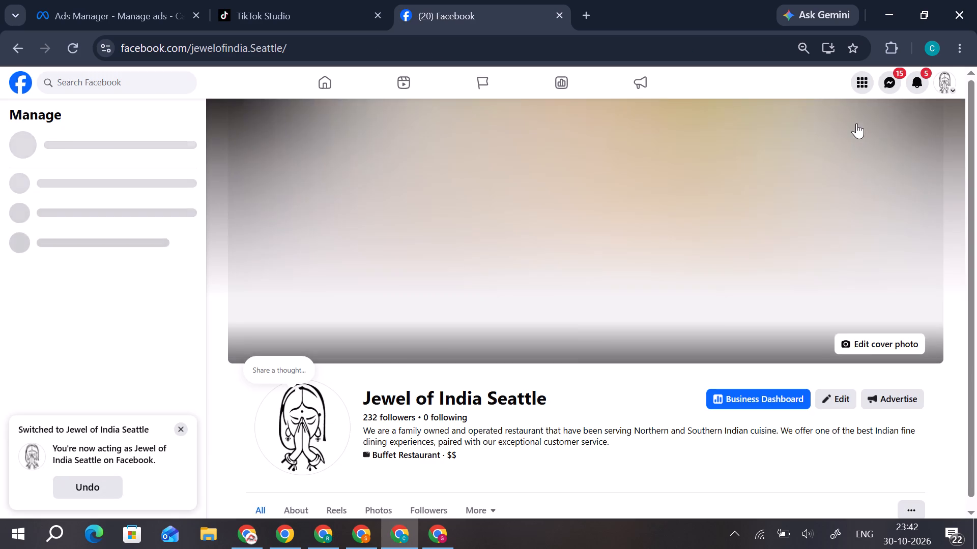
Look through the Jewel of India Seattle page's details, posts and photos, and close the Facebook tab.
scroll(622, 303, "down", 2)
scroll(663, 349, "down", 2)
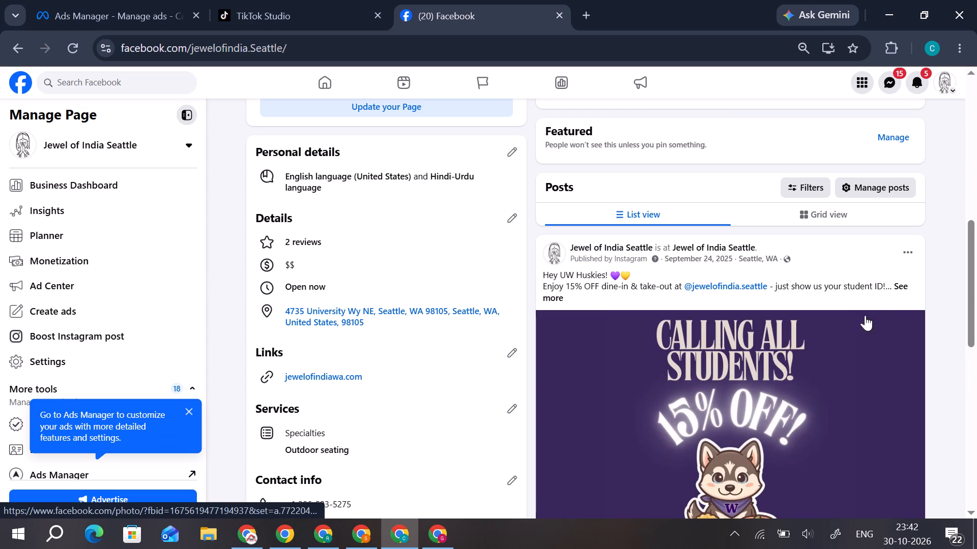
left_click_drag(974, 251, 976, 275)
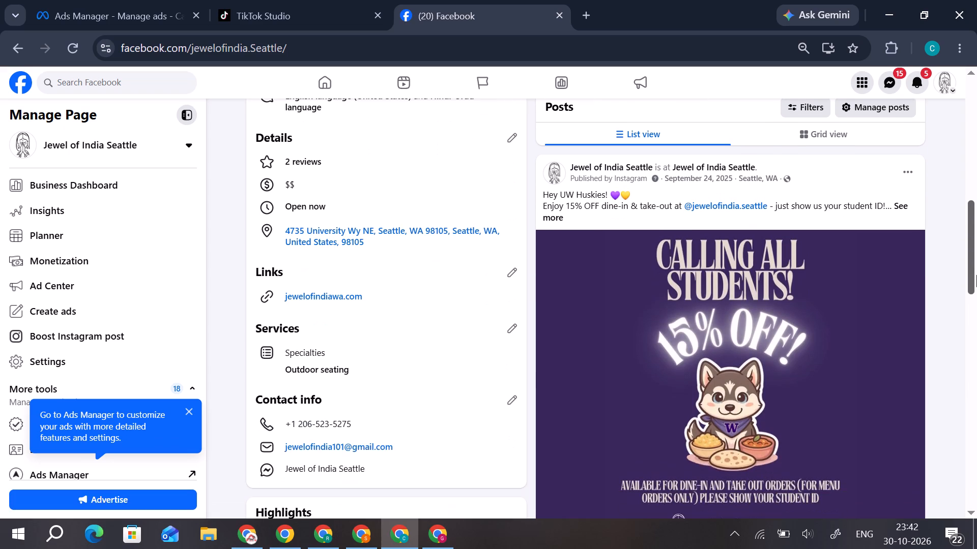
left_click_drag(976, 275, 976, 328)
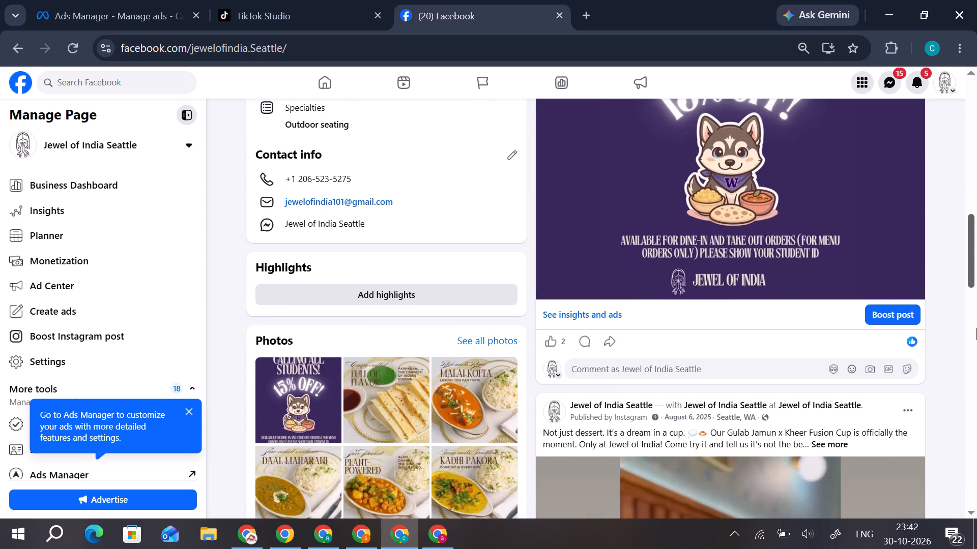
left_click_drag(976, 328, 976, 453)
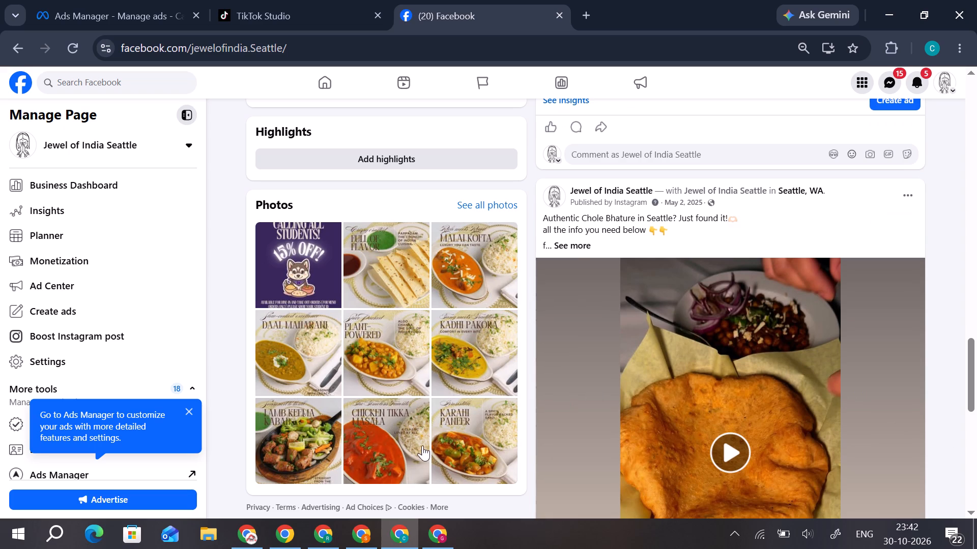
left_click(559, 14)
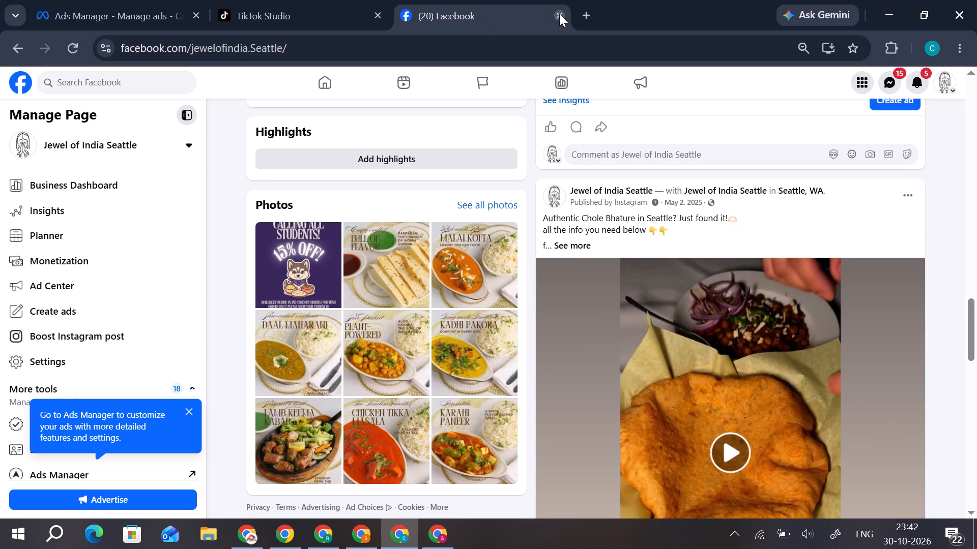
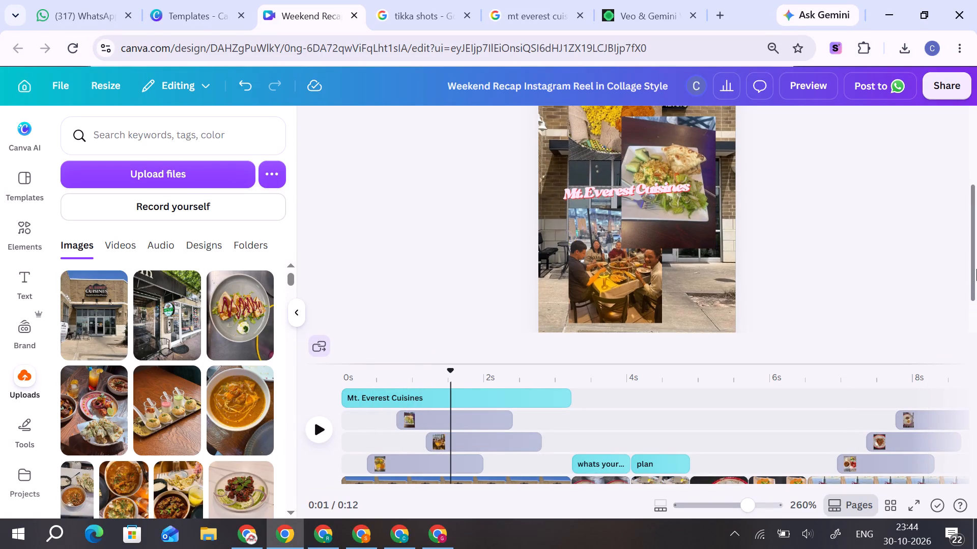
Find the "lamb Curry" image among the uploads and use it to replace the upper food platter photo in the opening collage.
left_click_drag(976, 269, 976, 213)
left_click(608, 190)
scroll(209, 400, "down", 1)
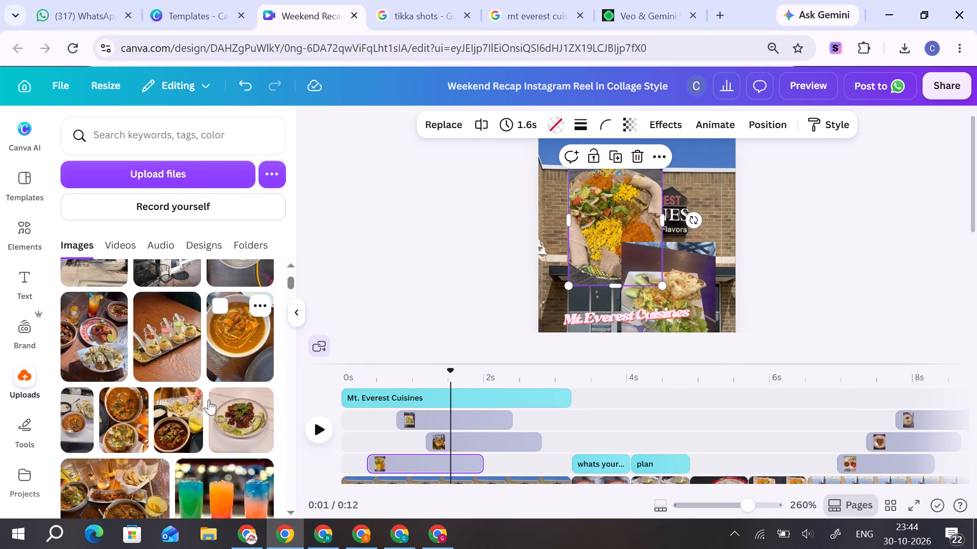
scroll(209, 400, "down", 4)
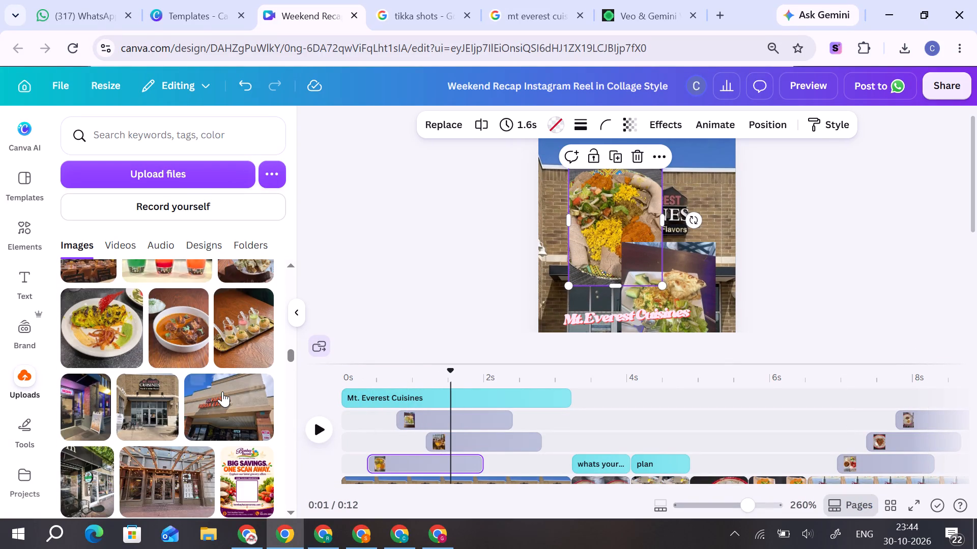
scroll(222, 391, "down", 2)
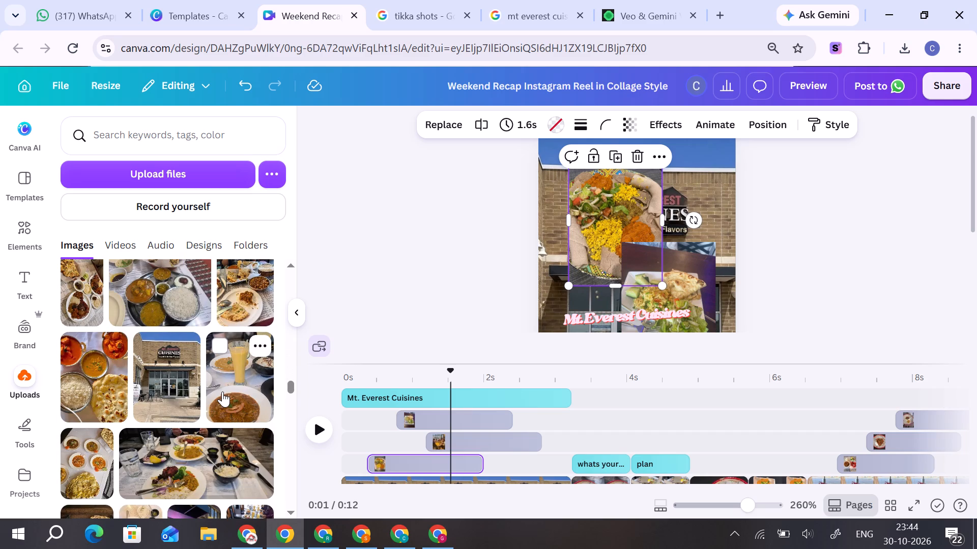
scroll(222, 391, "up", 1)
scroll(222, 391, "down", 7)
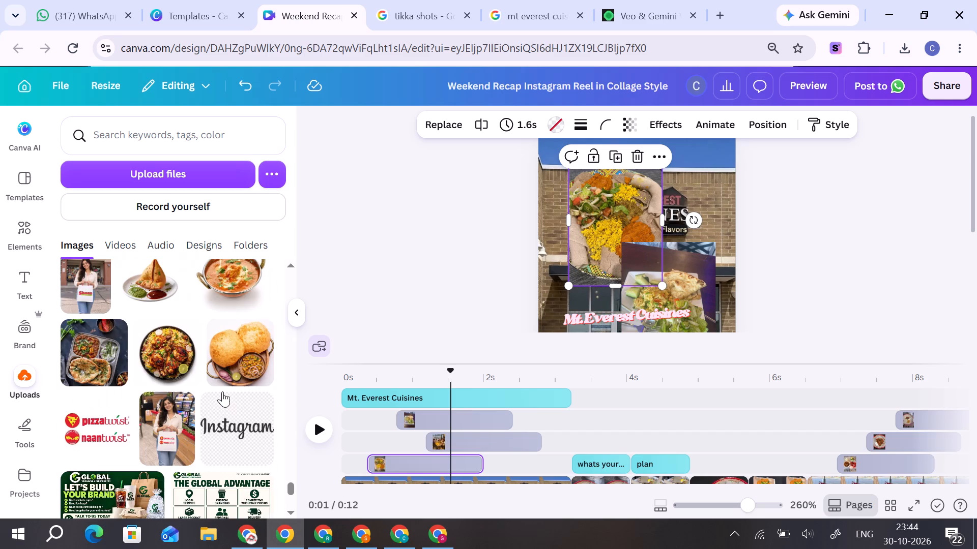
scroll(222, 391, "down", 5)
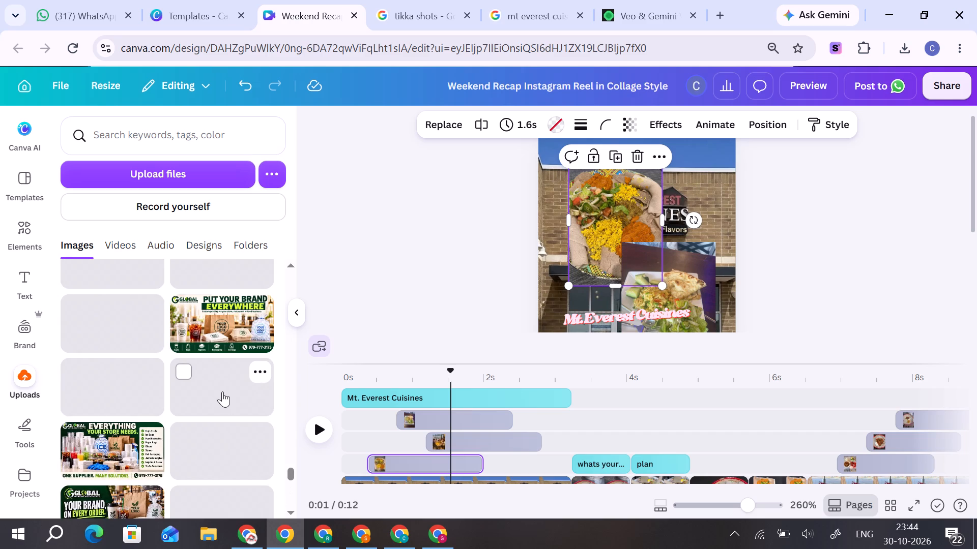
scroll(222, 391, "down", 3)
left_click_drag(211, 351, 297, 309)
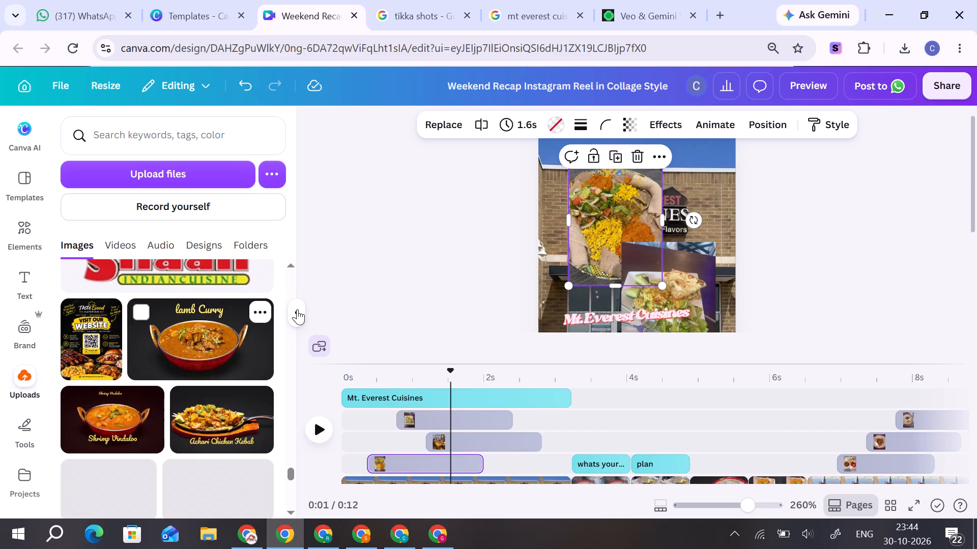
left_click_drag(297, 309, 585, 182)
Replace the opening collage's salad plate photo with the "Shrimp Vindaloo" image and its group dining photo with "Achari Chicken Kebab".
left_click(706, 288)
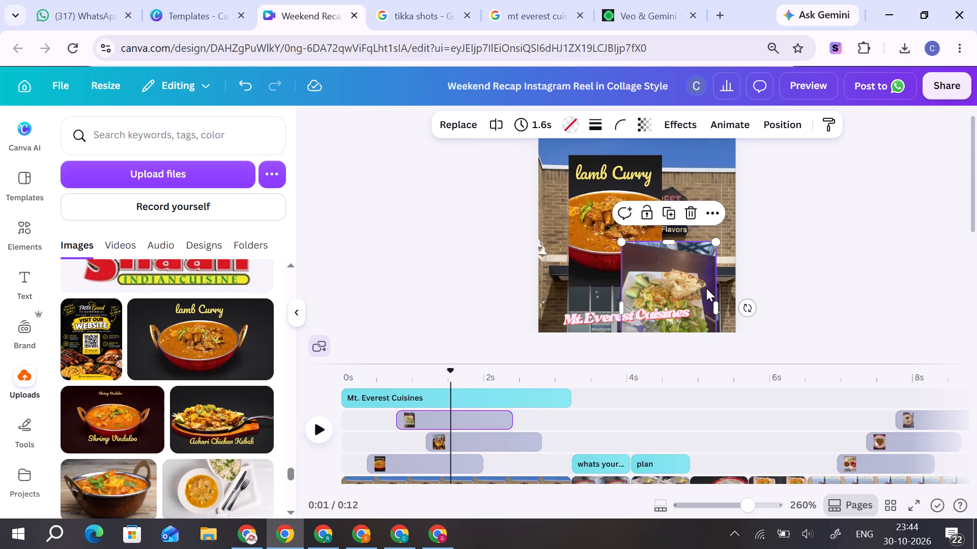
left_click_drag(118, 431, 673, 255)
scroll(828, 249, "down", 1)
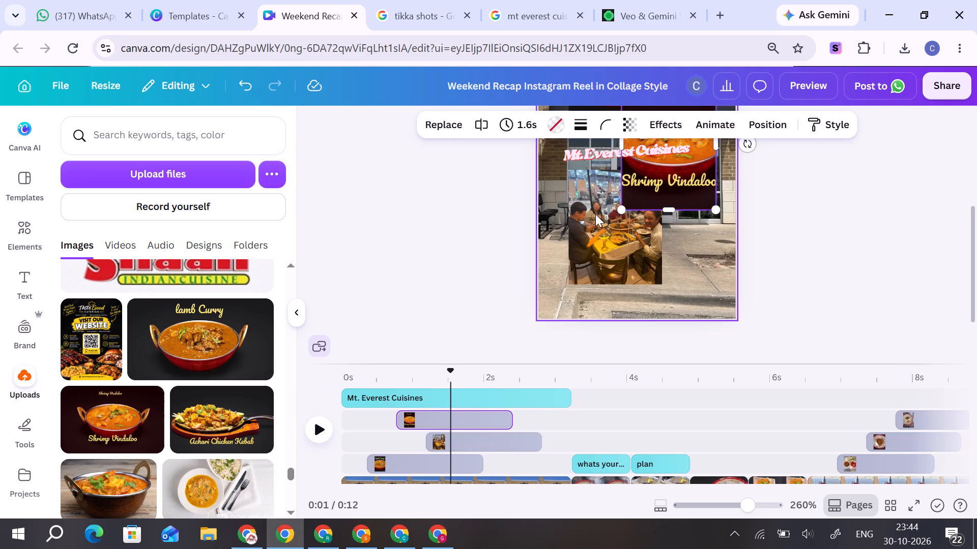
left_click(595, 214)
left_click_drag(200, 436, 536, 273)
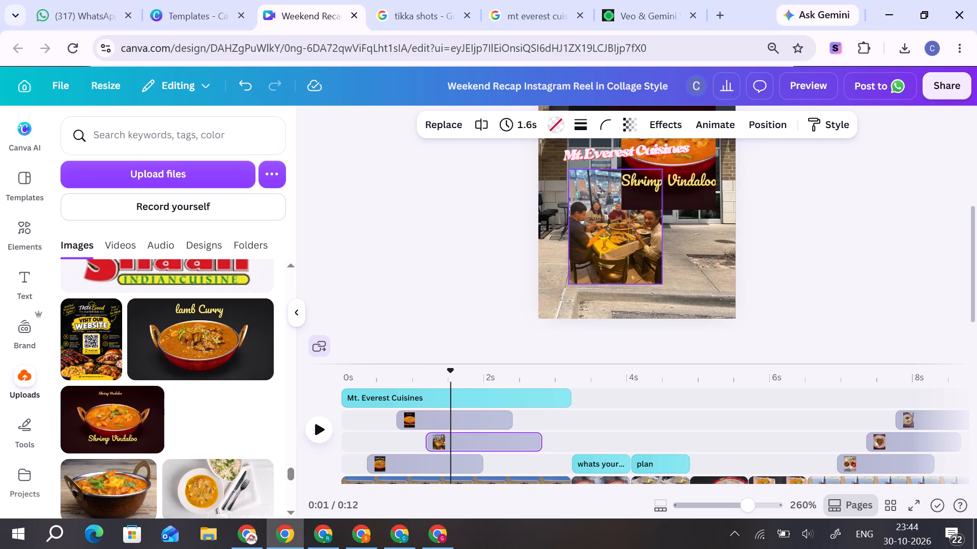
left_click_drag(536, 273, 618, 242)
Replace the background photo of the "whats your weekend" page with the uploaded image of curry in a copper bowl.
left_click_drag(453, 376, 516, 380)
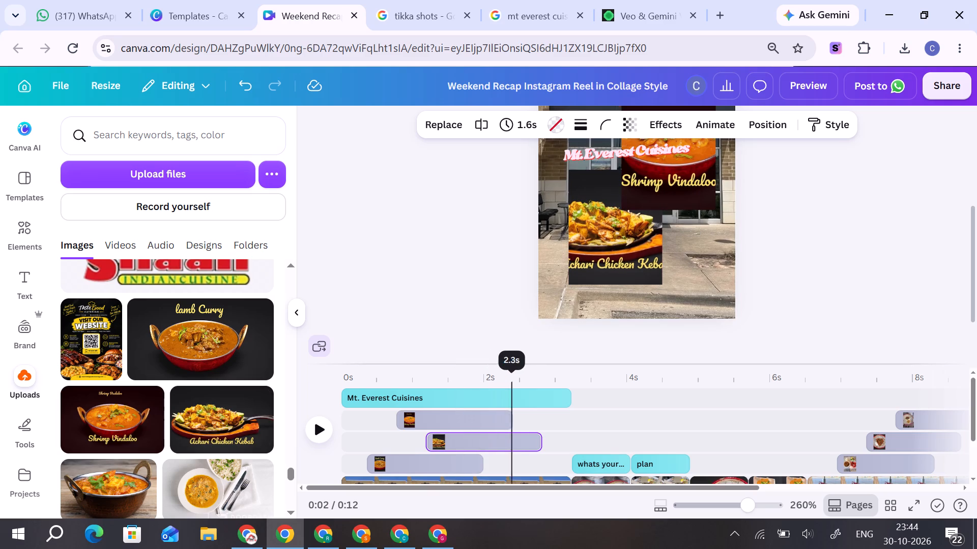
left_click_drag(516, 380, 614, 387)
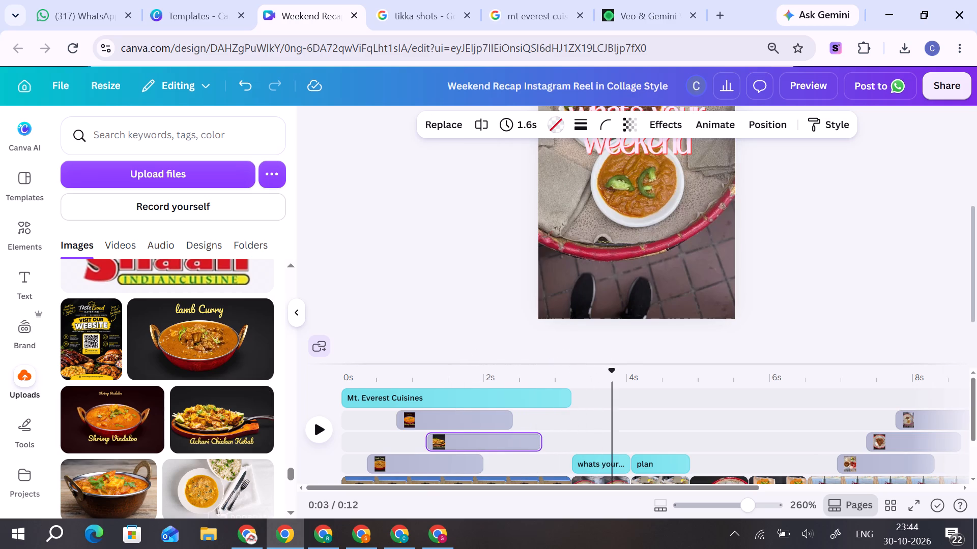
left_click(579, 259)
left_click_drag(108, 492, 547, 263)
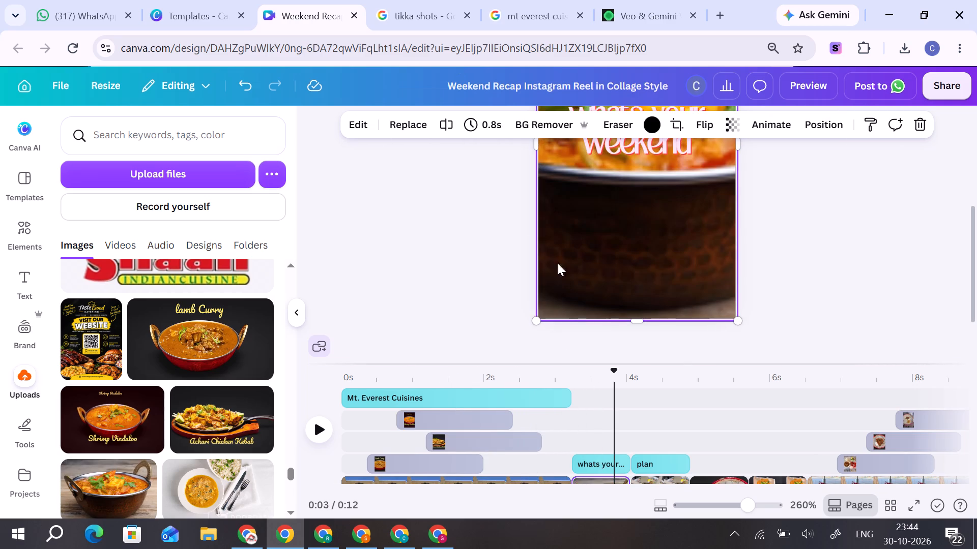
Go to the "plan" page, select its background photo and browse the uploads for a replacement image.
scroll(243, 425, "down", 1)
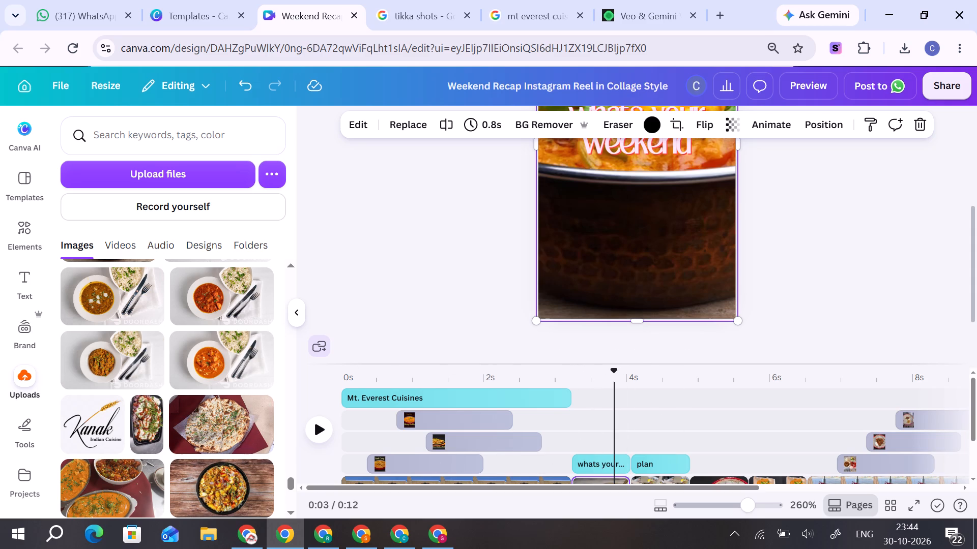
left_click_drag(619, 372, 654, 377)
left_click(626, 268)
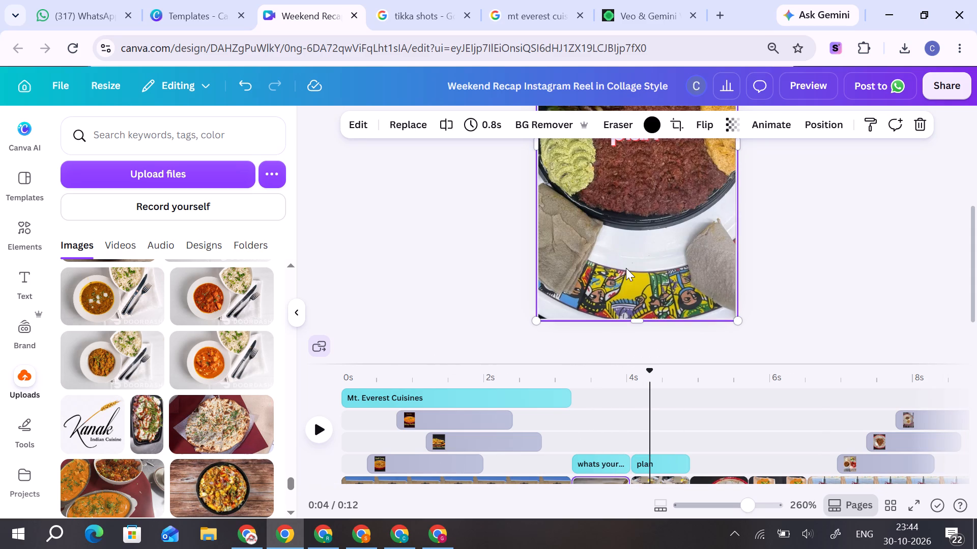
scroll(151, 445, "down", 2)
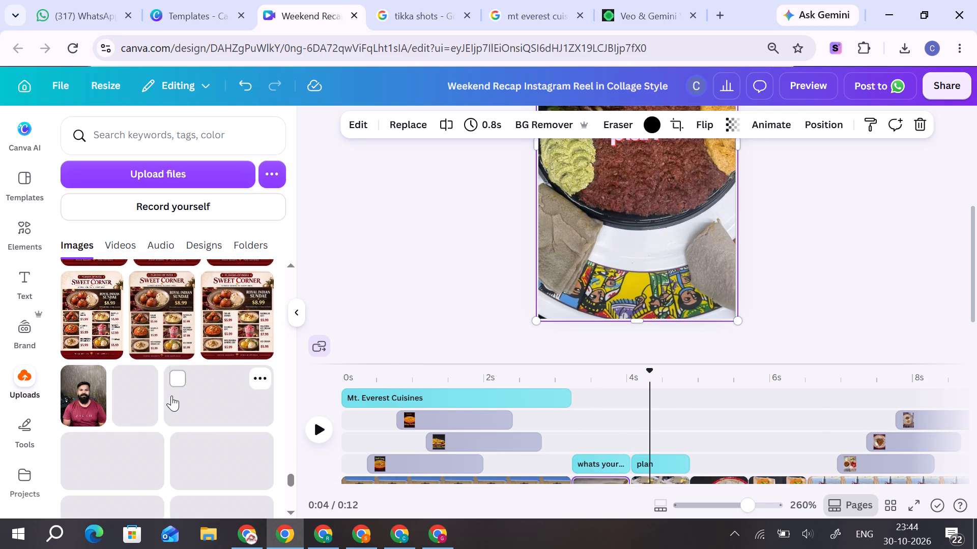
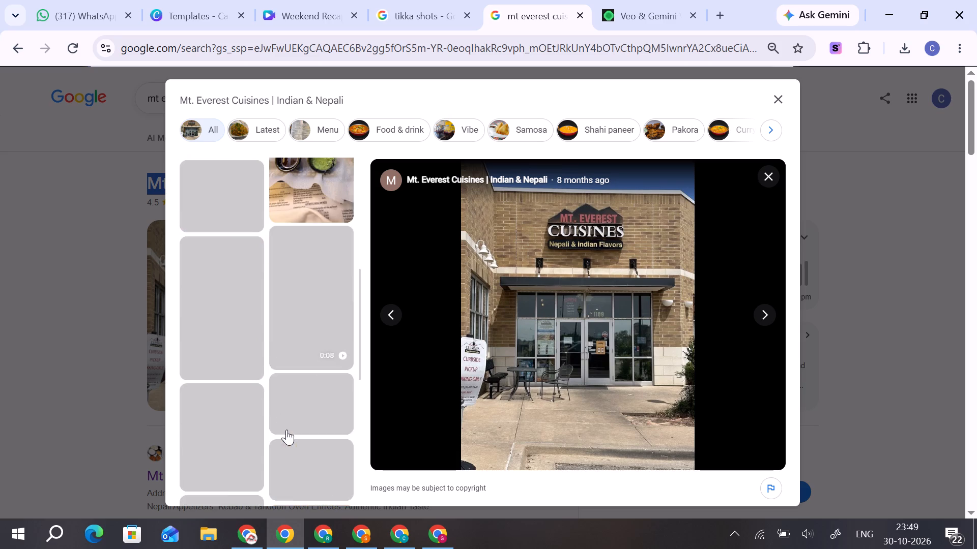
Save the photo of curries, white rice and naan from the Mt. Everest Cuisines Google photos to Downloads.
left_click(251, 322)
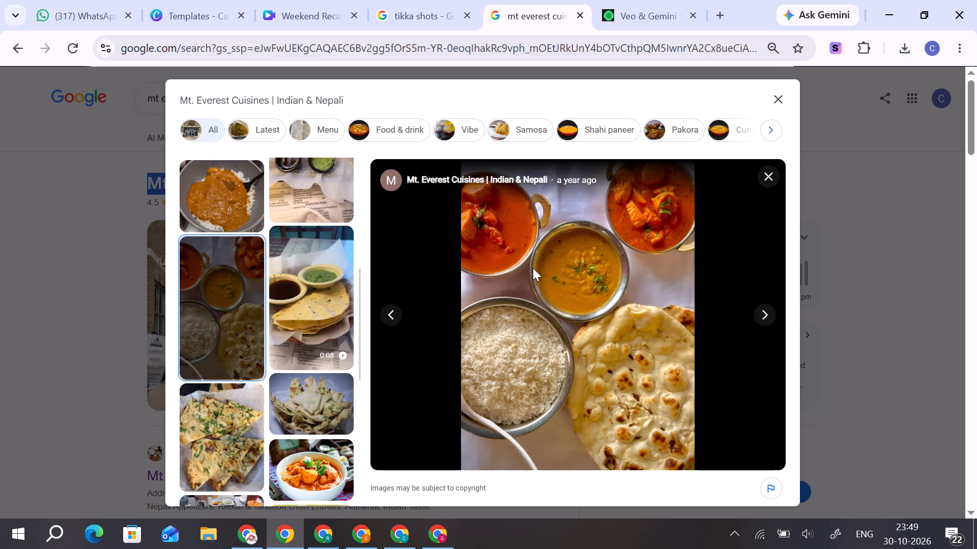
right_click(533, 268)
left_click(563, 306)
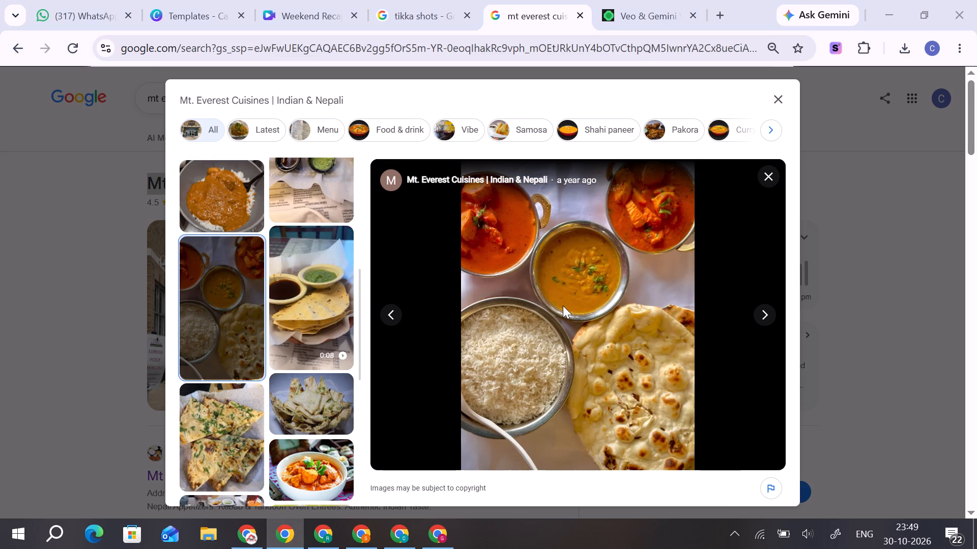
left_click(547, 402)
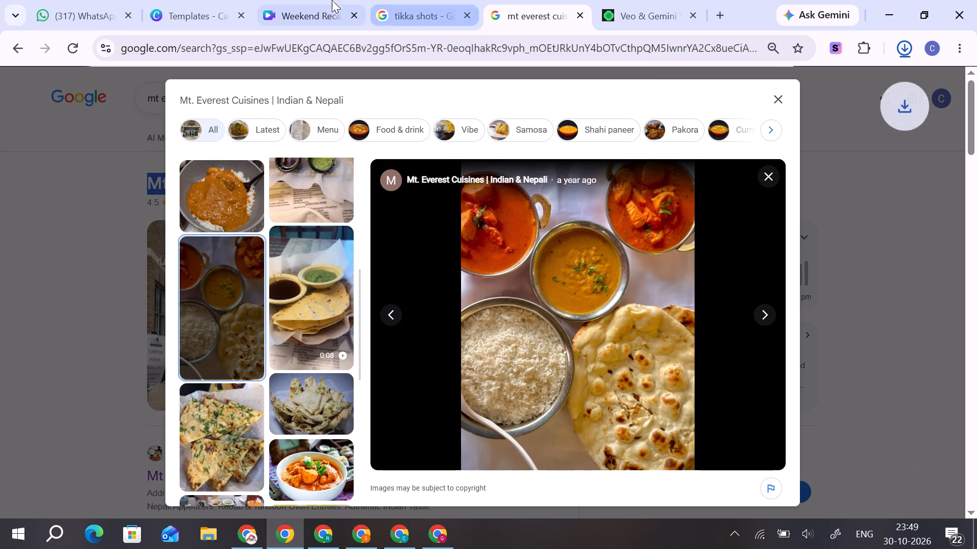
Return to the Canva reel, upload the saved curry, rice and naan photo, and replace the clip behind the "plan" text with it.
left_click(320, 0)
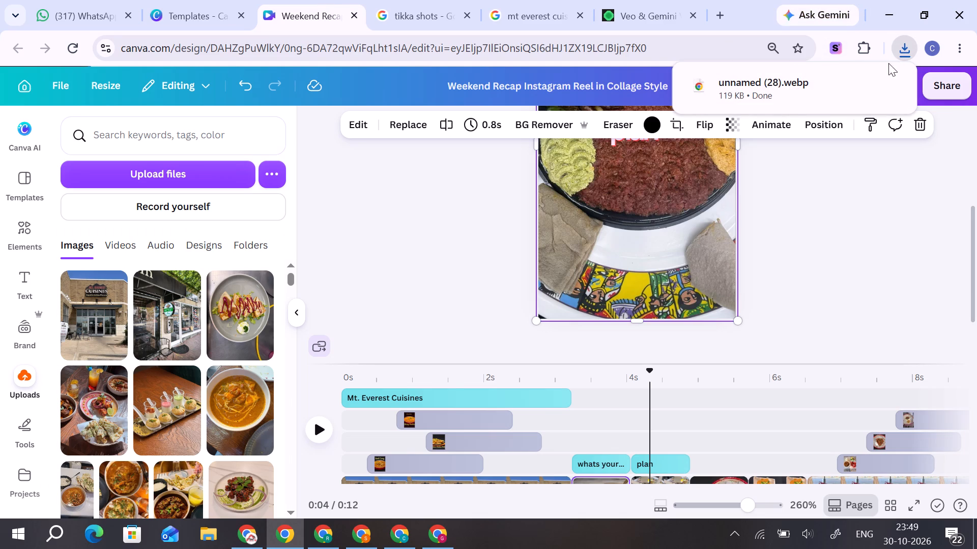
left_click_drag(778, 81, 240, 324)
scroll(232, 359, "up", 2)
left_click_drag(108, 321, 165, 306)
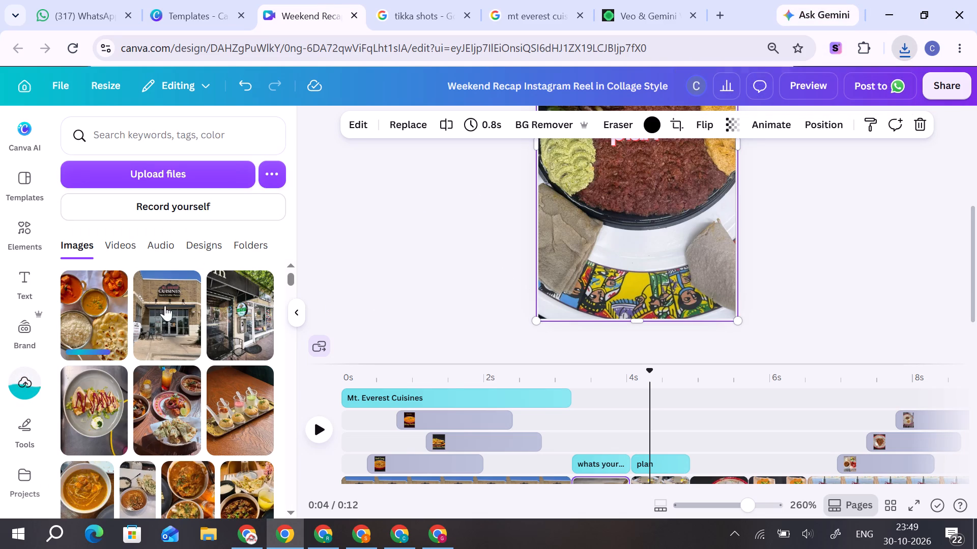
left_click_drag(165, 306, 550, 229)
Select the reel clip just after 5 s, and save the chana masala with naan bread photo from the restaurant's Google photos.
left_click_drag(655, 375, 719, 385)
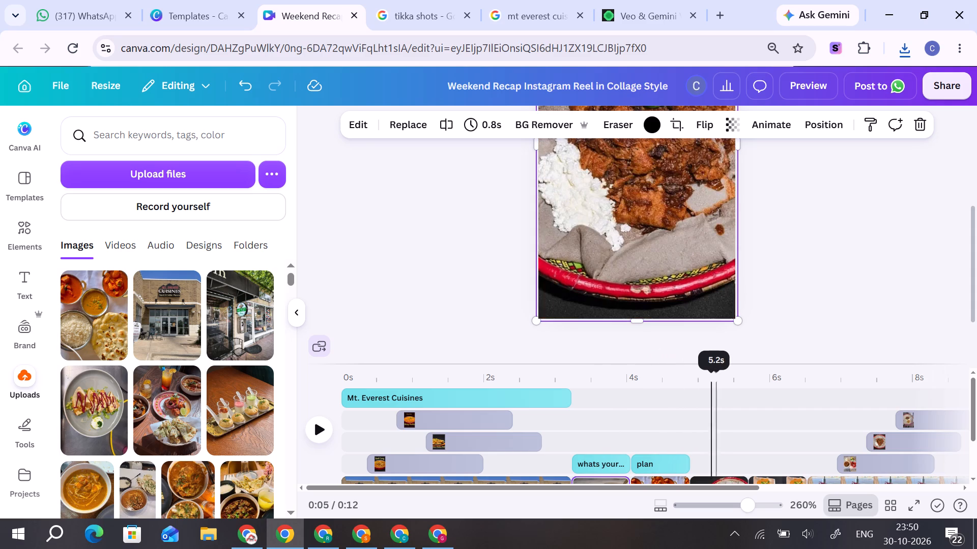
left_click_drag(719, 385, 728, 385)
left_click(682, 276)
left_click(621, 0)
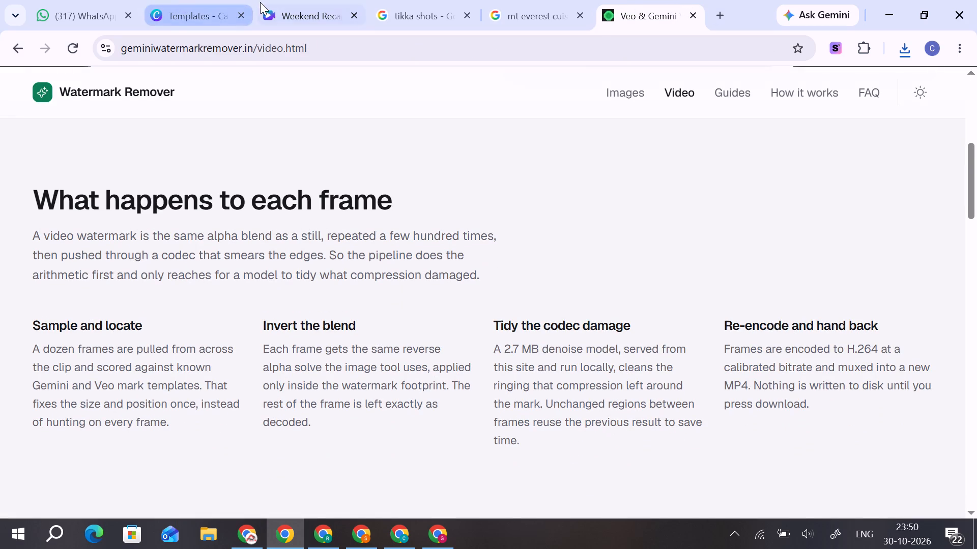
left_click(282, 2)
left_click(536, 0)
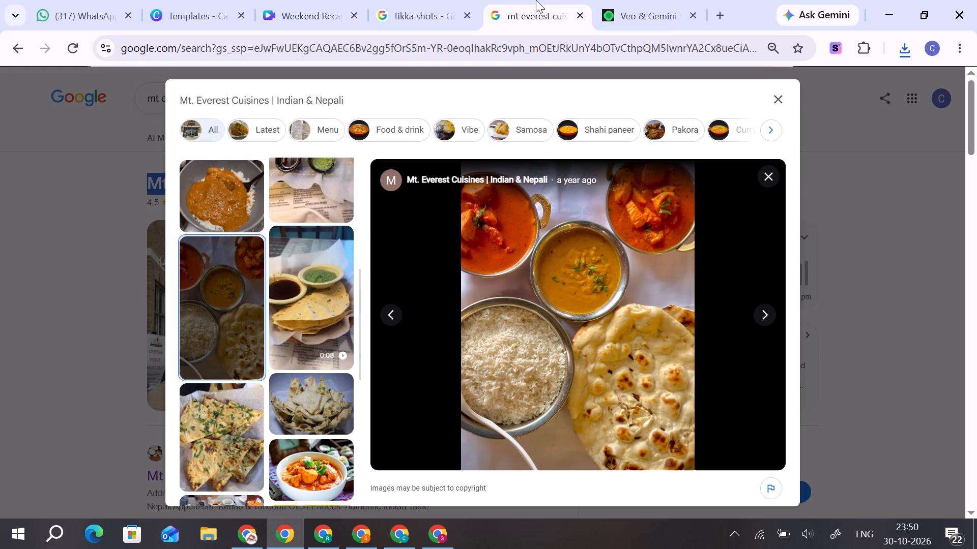
scroll(343, 357, "down", 1)
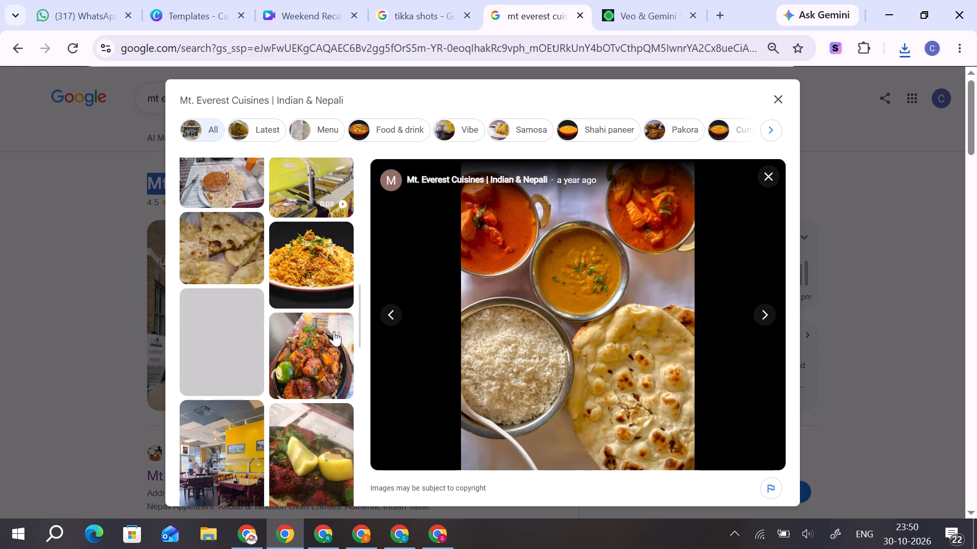
left_click(258, 343)
right_click(619, 278)
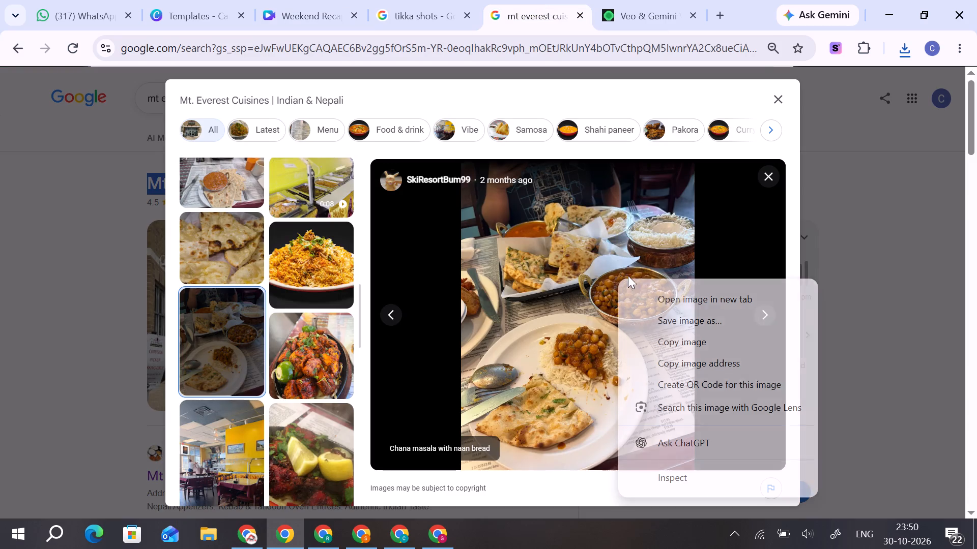
left_click(666, 318)
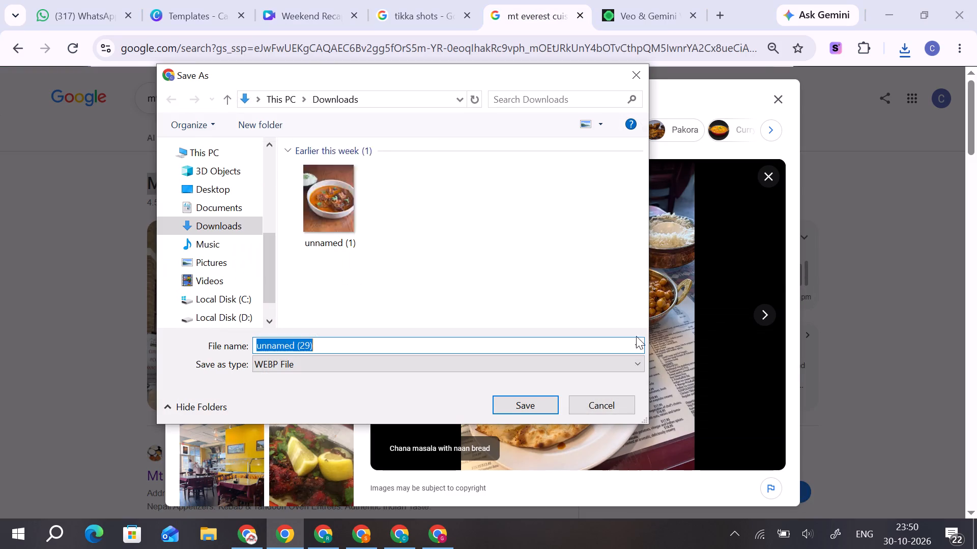
left_click(542, 400)
Back in the Canva reel, upload the chana masala photo and replace the clip just after 5 s with it.
left_click(317, 6)
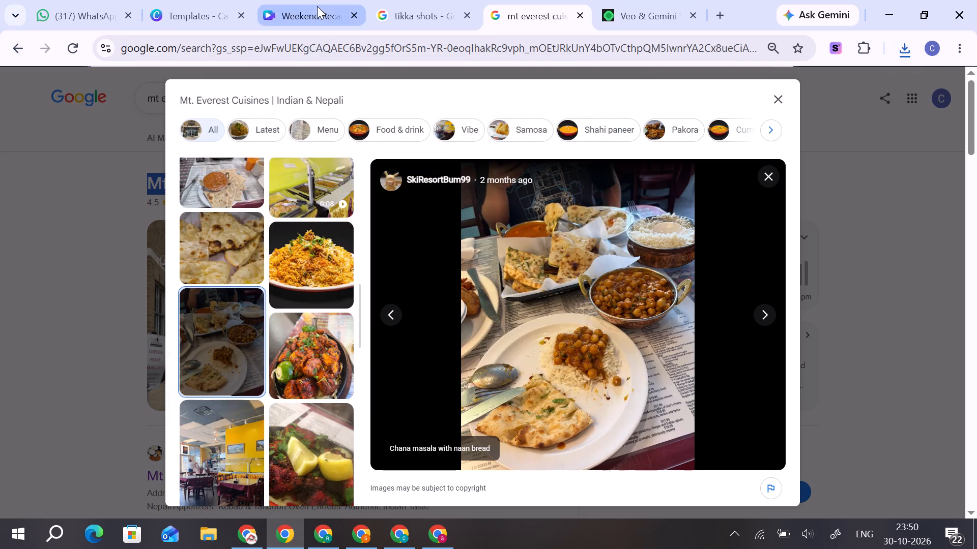
left_click(900, 53)
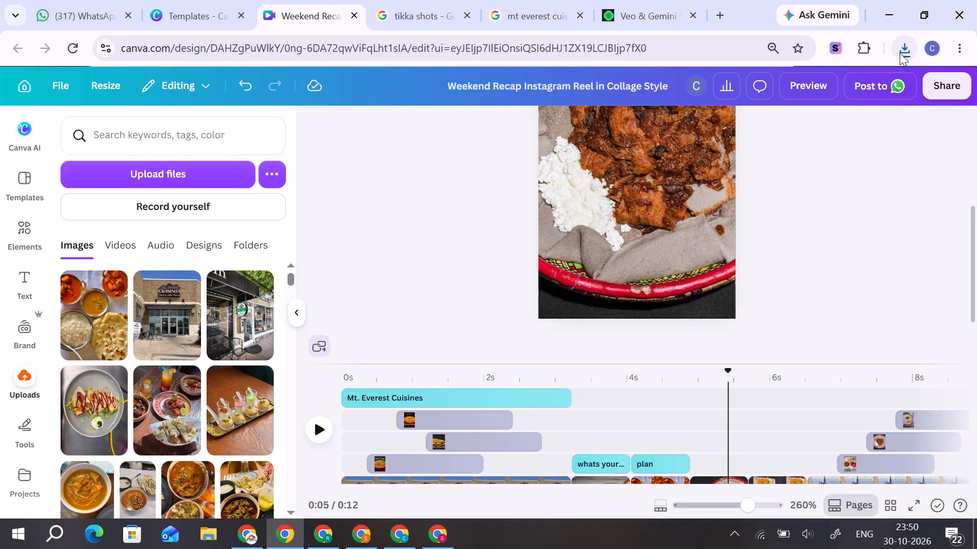
left_click_drag(757, 122, 207, 282)
left_click(349, 253)
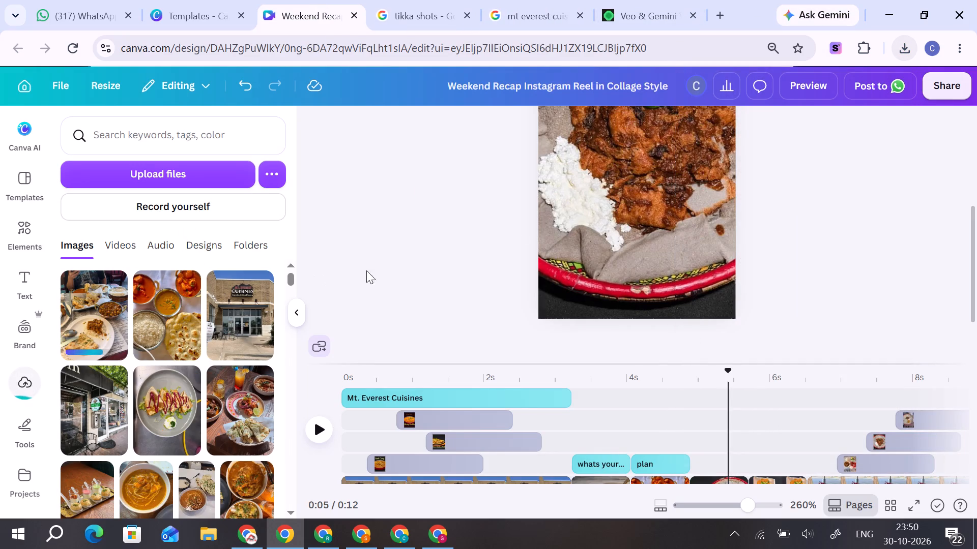
left_click(653, 197)
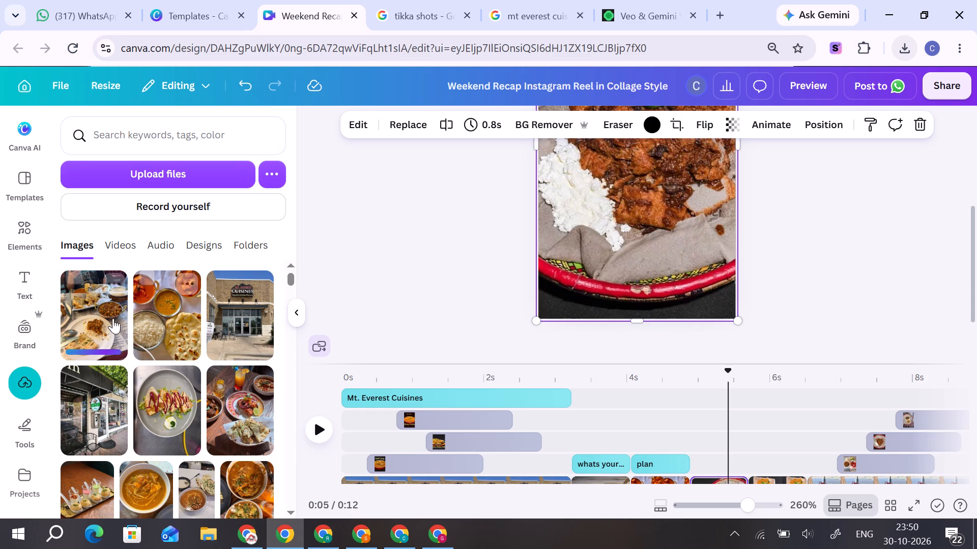
left_click_drag(113, 318, 556, 222)
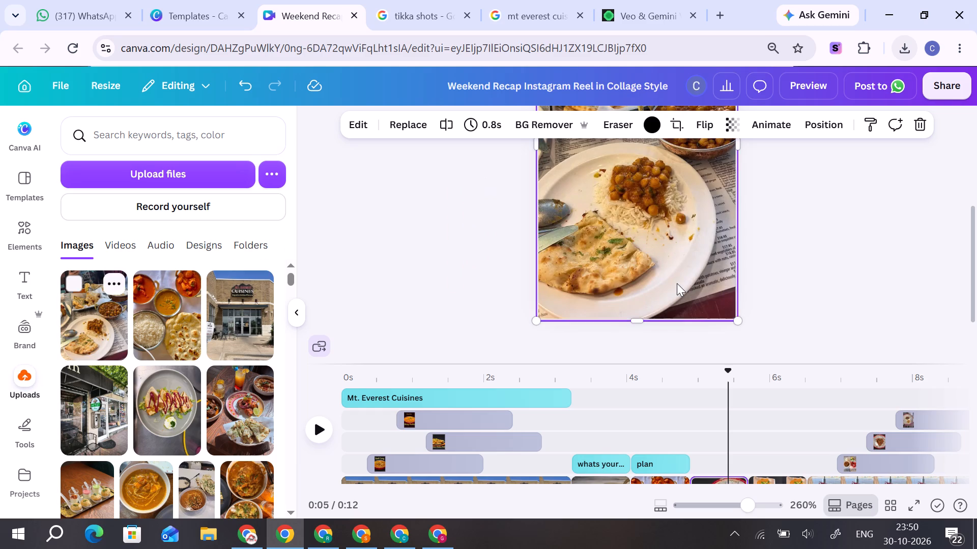
Select the reel's vegetable platter clip just before 6 s, and save the "Indian rice, bread, desserts, and entrees" photo from the restaurant's Google photos.
left_click_drag(728, 373, 615, 387)
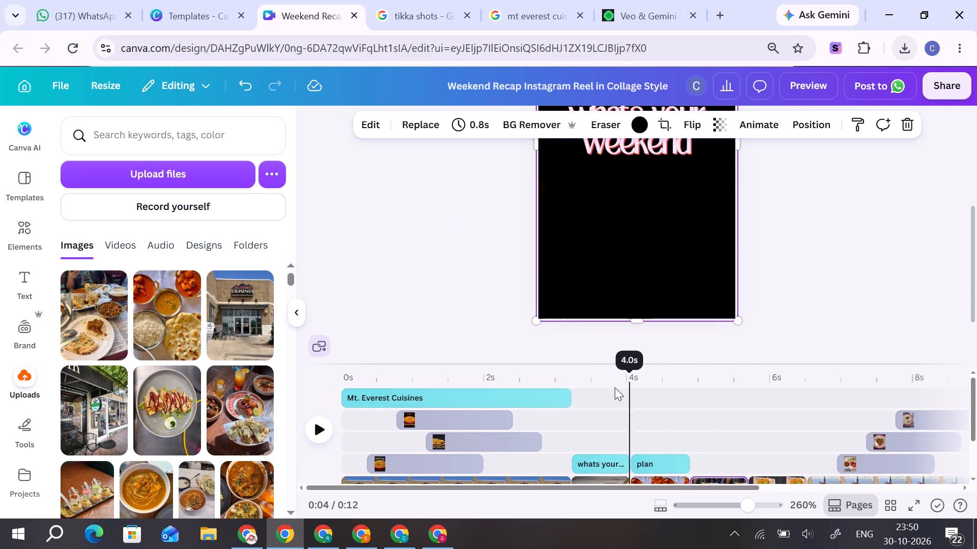
left_click_drag(615, 387, 674, 373)
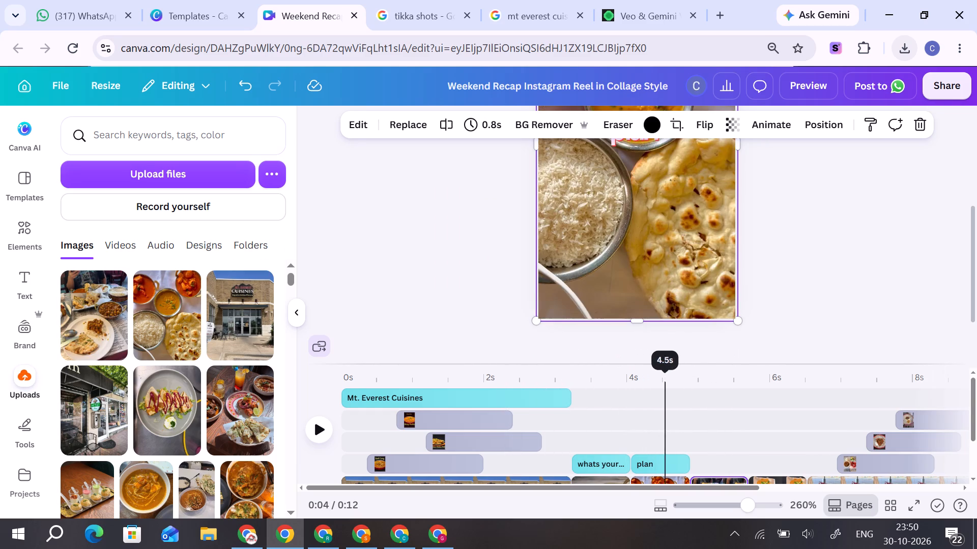
left_click_drag(674, 373, 752, 365)
left_click(696, 245)
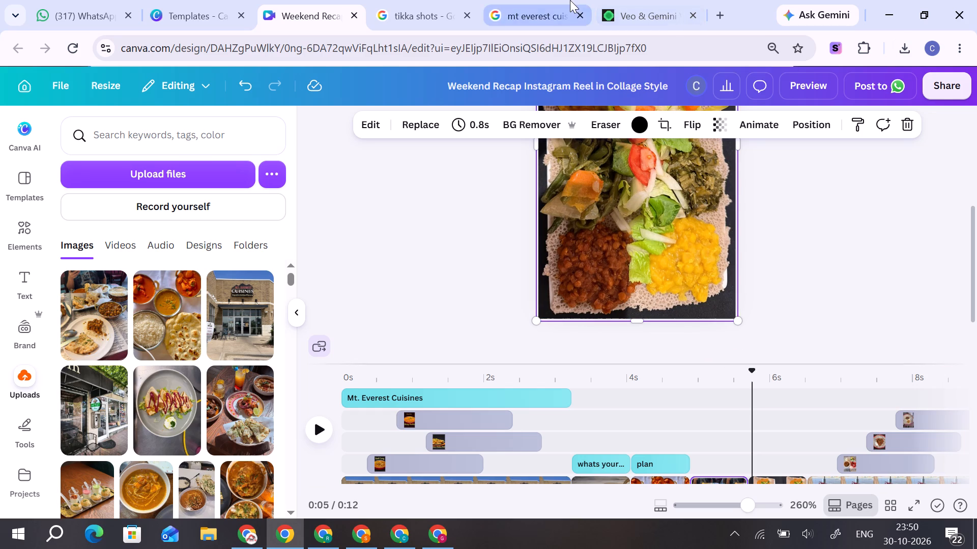
left_click(570, 0)
scroll(343, 393, "down", 2)
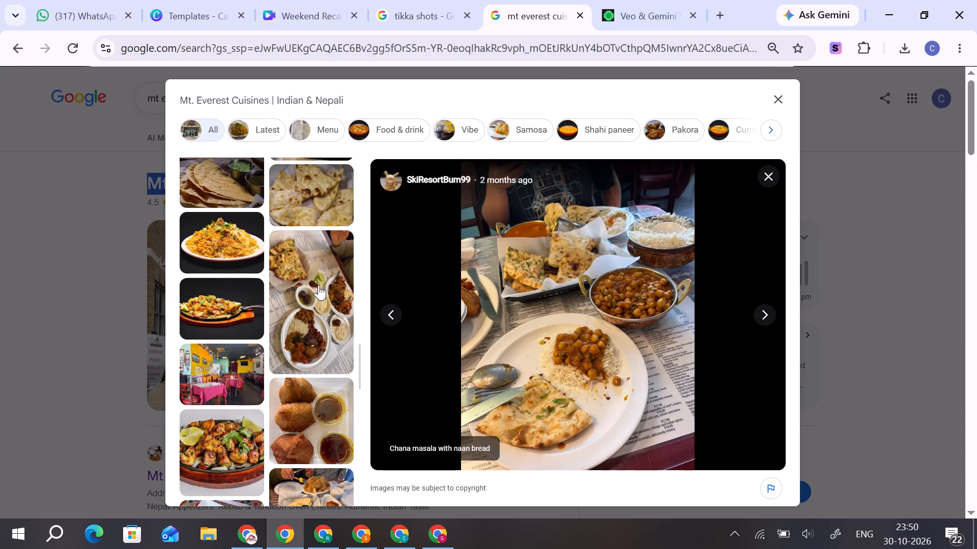
left_click(318, 316)
right_click(618, 260)
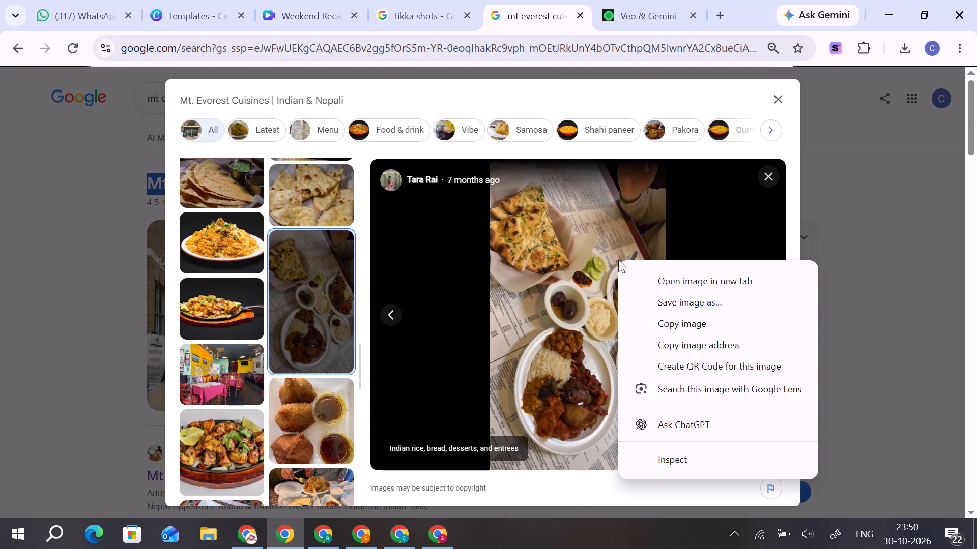
left_click(662, 306)
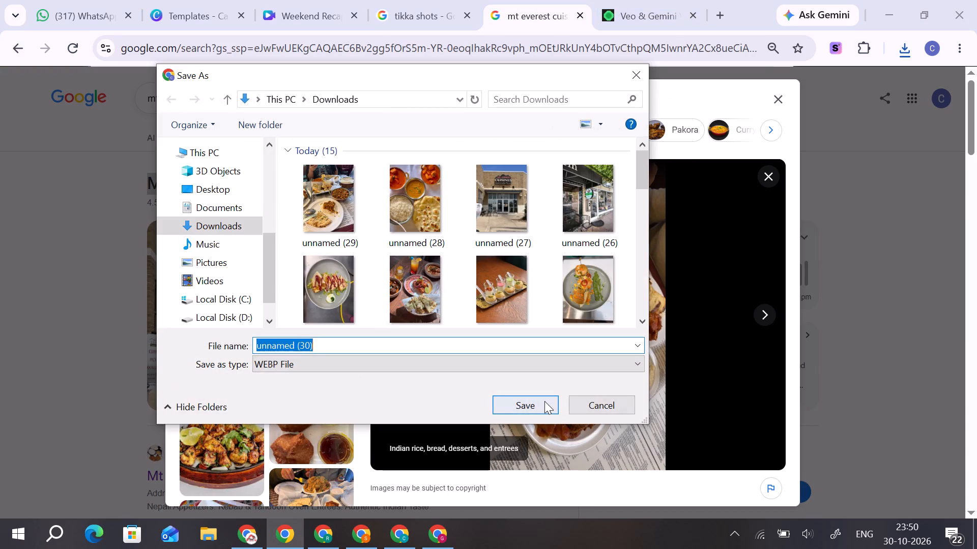
left_click(544, 401)
Upload the saved rice, bread and entrees photo to the Canva reel and replace the vegetable platter clip with it.
left_click(286, 0)
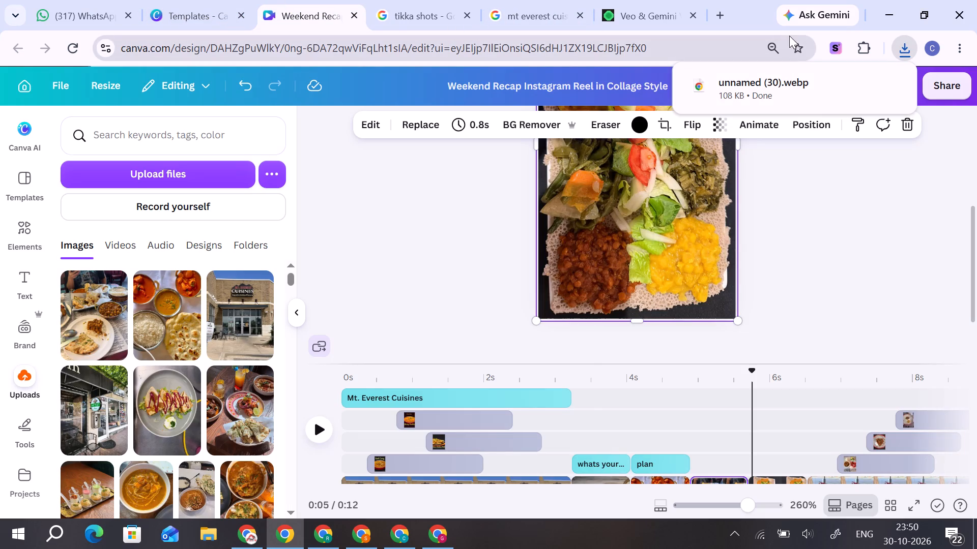
left_click_drag(768, 90, 171, 320)
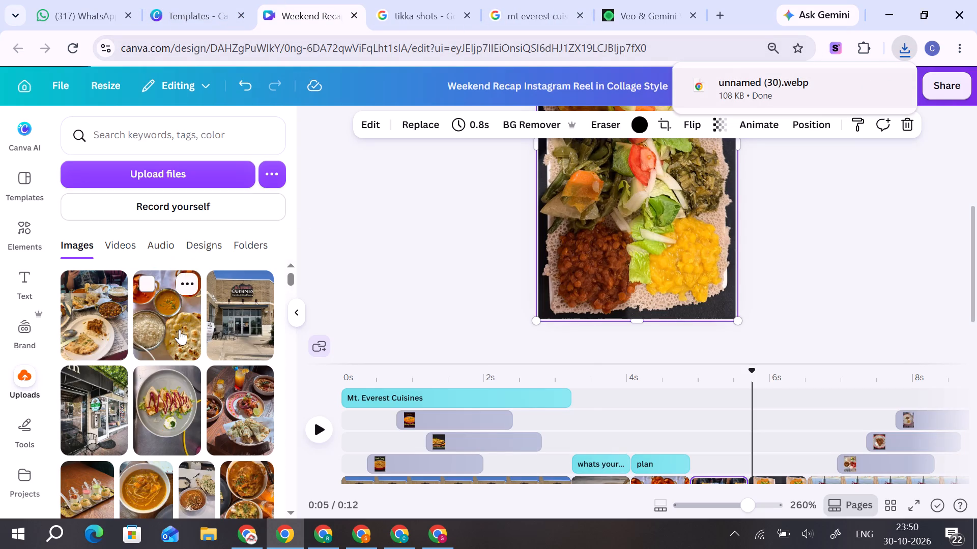
left_click_drag(88, 316, 523, 252)
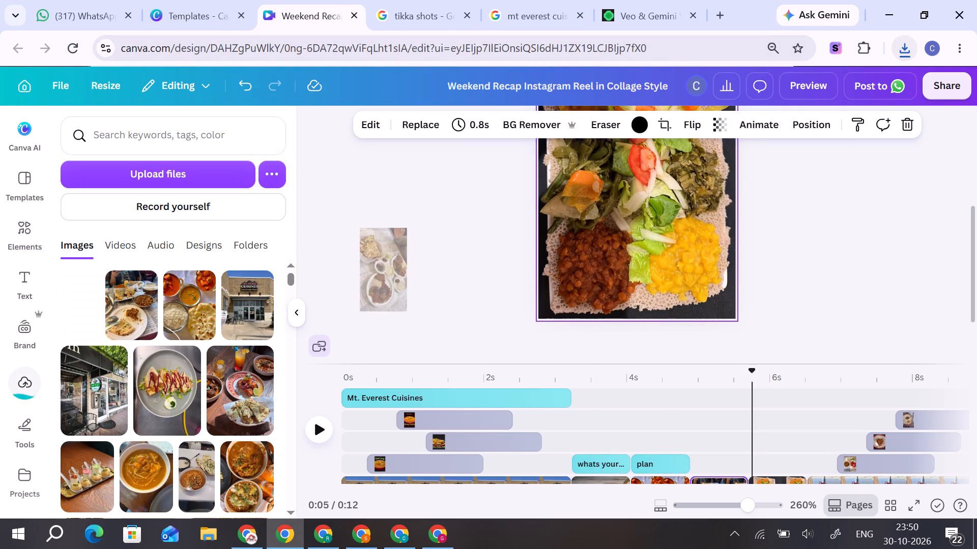
left_click_drag(523, 252, 549, 250)
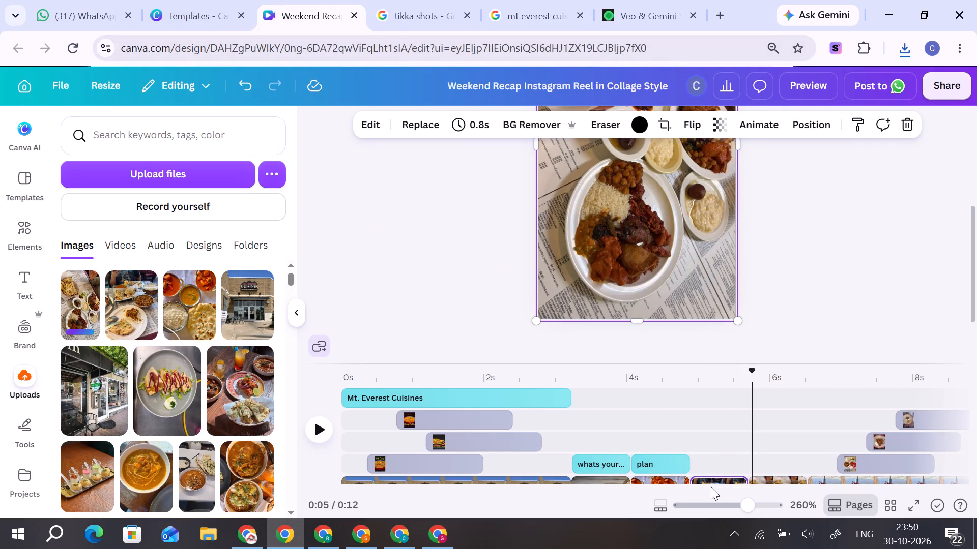
Move the reel's playhead to just after 8 s, and save the Mt. Everest Cuisines storefront photo with the lamppost from the restaurant's Google photos.
left_click_drag(703, 487, 798, 492)
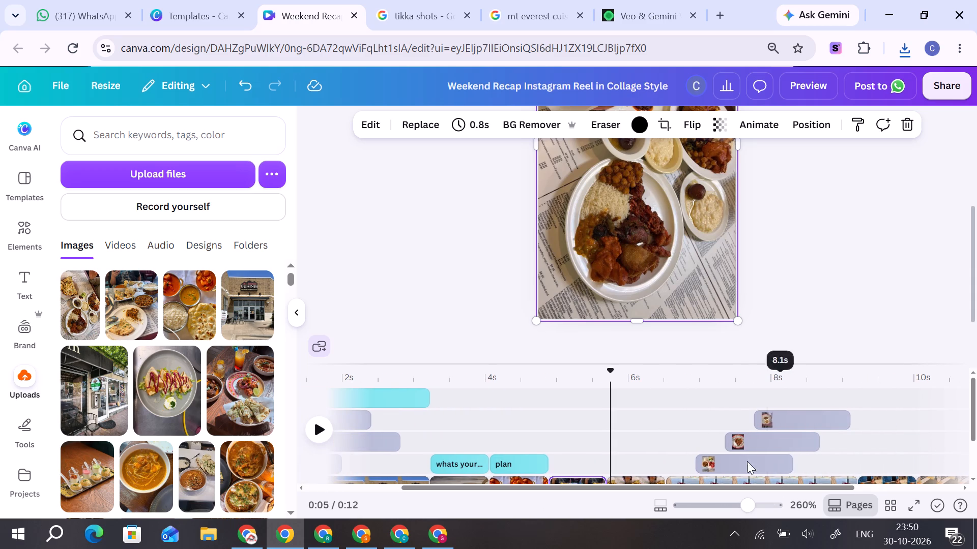
left_click_drag(619, 376, 685, 384)
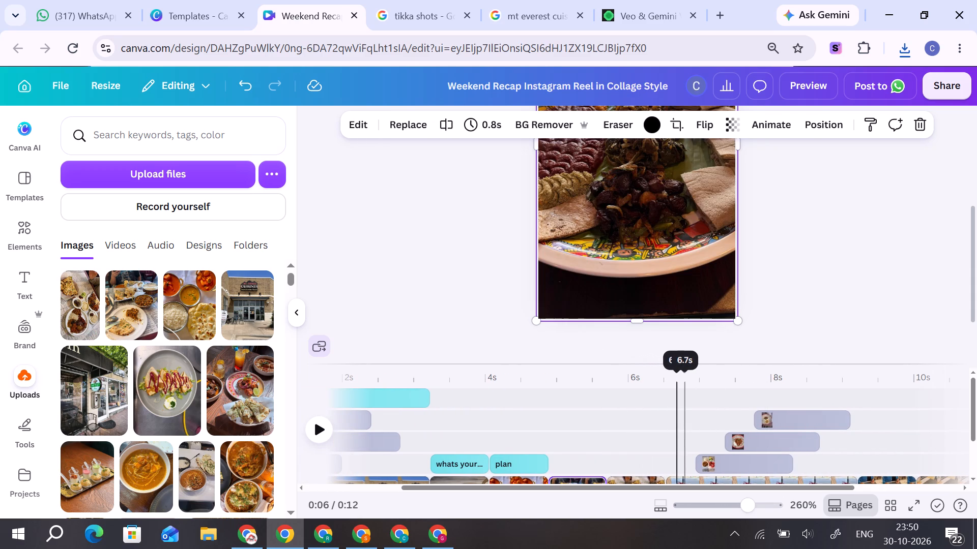
left_click_drag(685, 384, 780, 384)
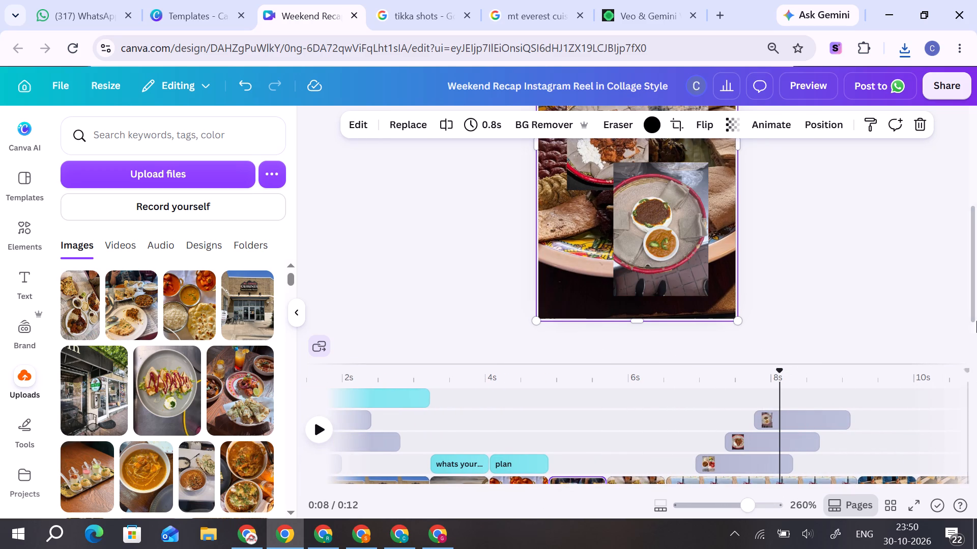
left_click_drag(976, 288, 976, 213)
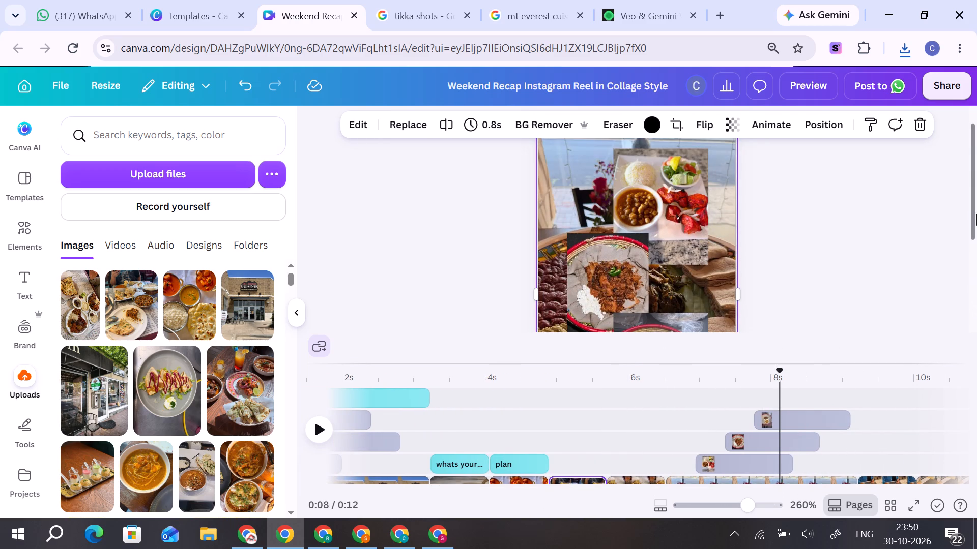
left_click_drag(976, 213, 976, 225)
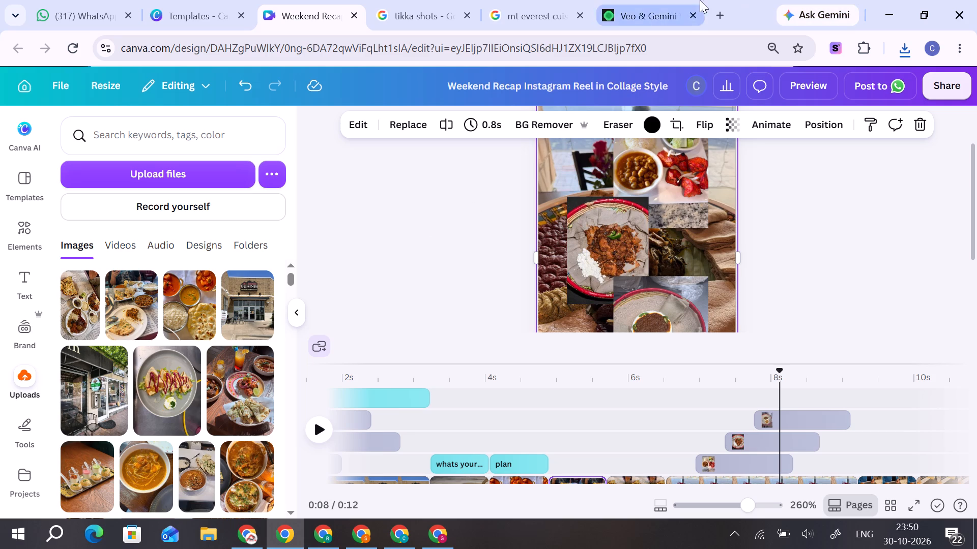
left_click(508, 0)
scroll(301, 338, "down", 2)
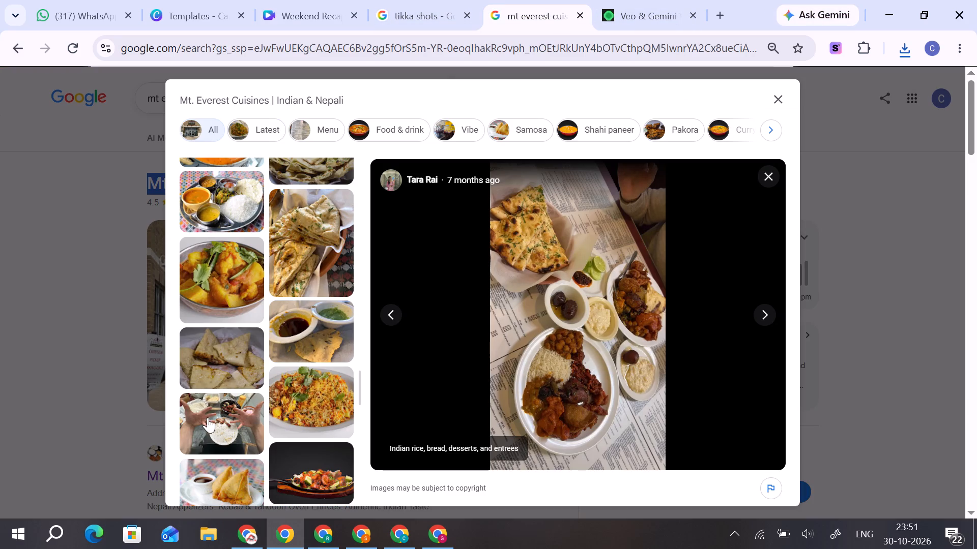
scroll(221, 413, "up", 1)
left_click(225, 390)
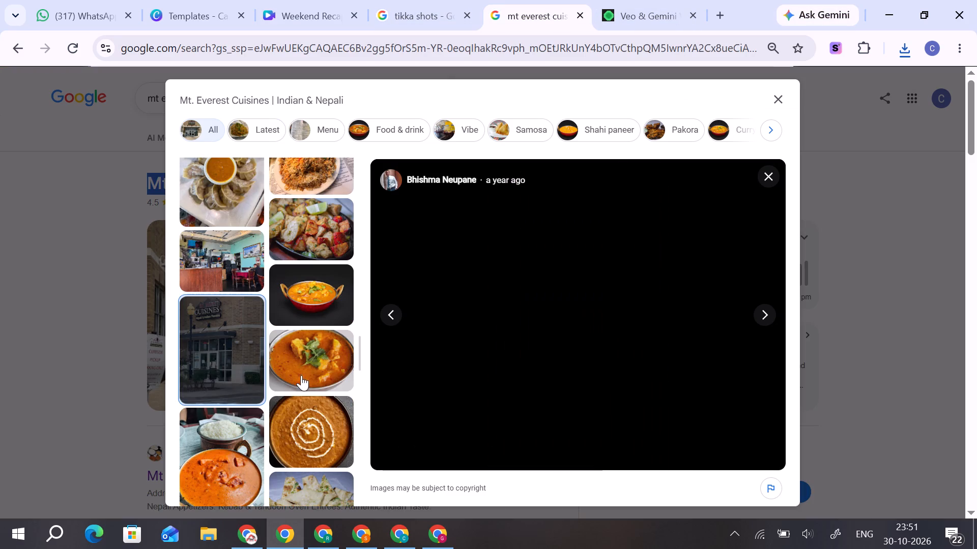
right_click(540, 261)
left_click(590, 299)
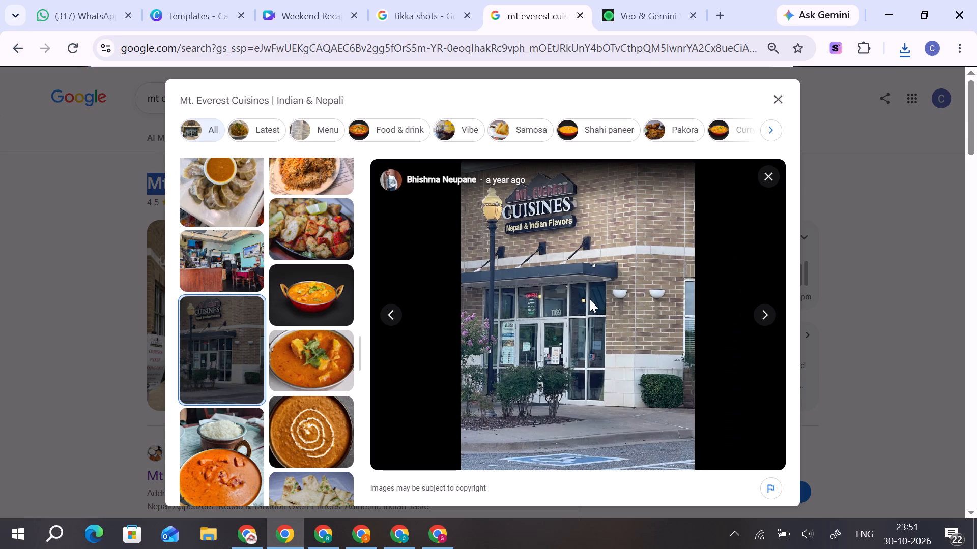
left_click(532, 412)
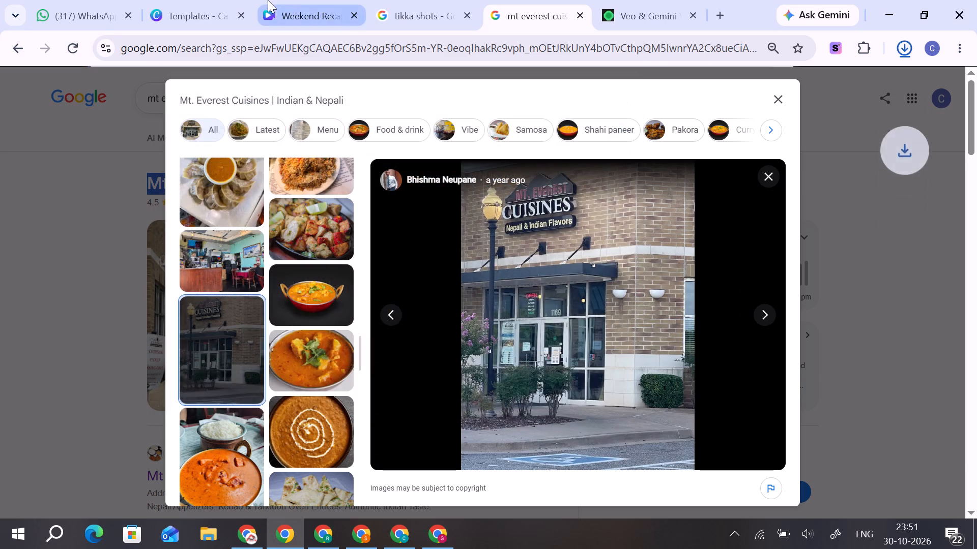
Back in the Canva reel, upload the saved storefront photo and replace the background behind the food collage at about 8 s with it.
left_click(293, 0)
left_click(900, 51)
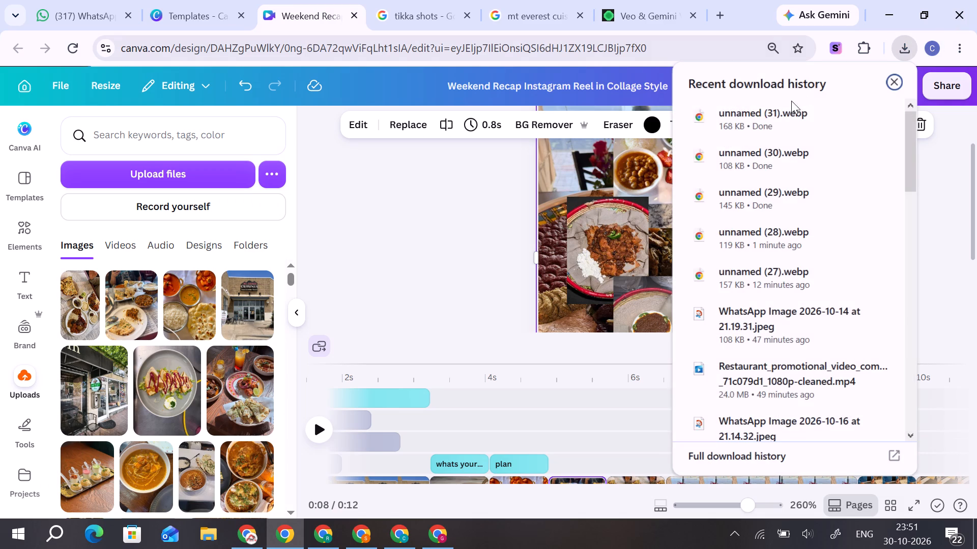
left_click_drag(741, 113, 218, 351)
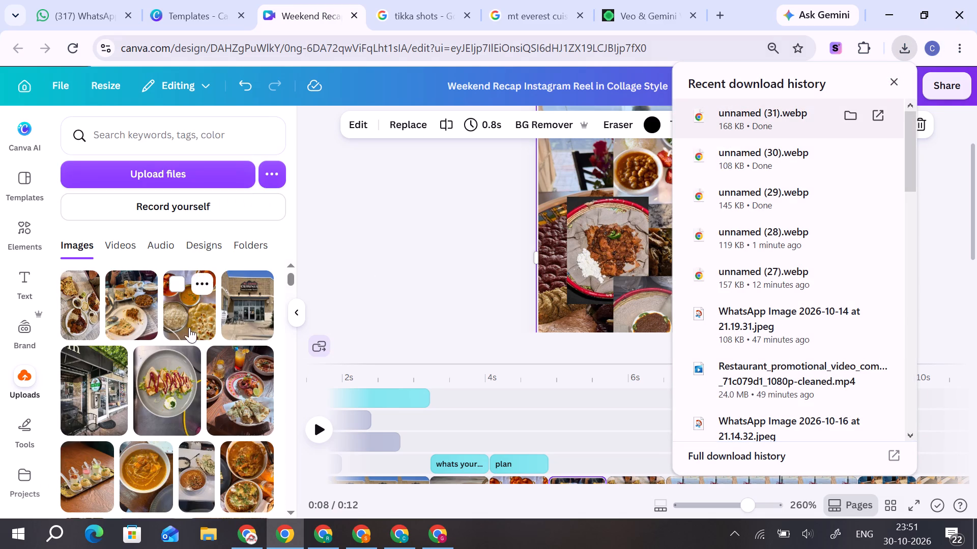
left_click_drag(95, 312, 123, 312)
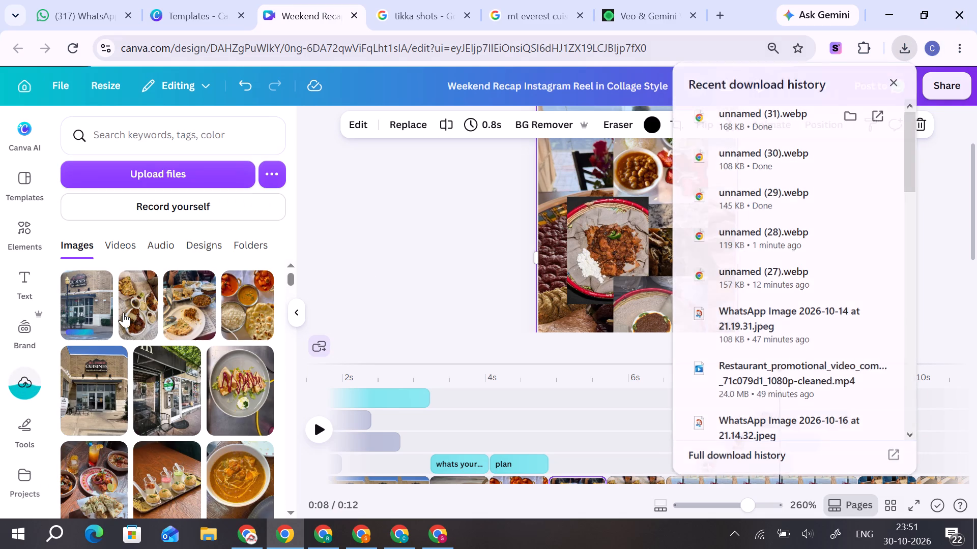
left_click_drag(123, 312, 552, 248)
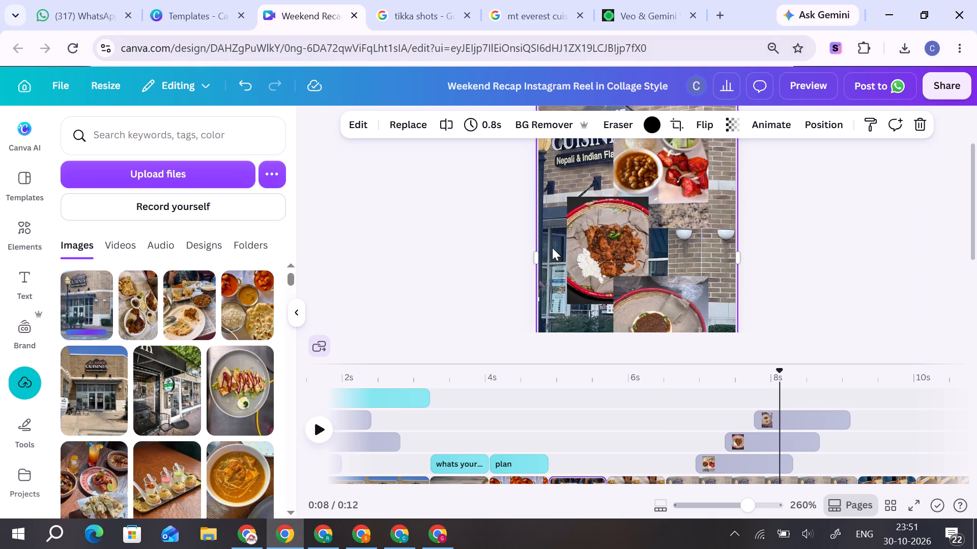
Select the collage's chickpea and red chicken plate photo at about 8 s, and save the thali platter photo from the restaurant's Google photos.
left_click(680, 185)
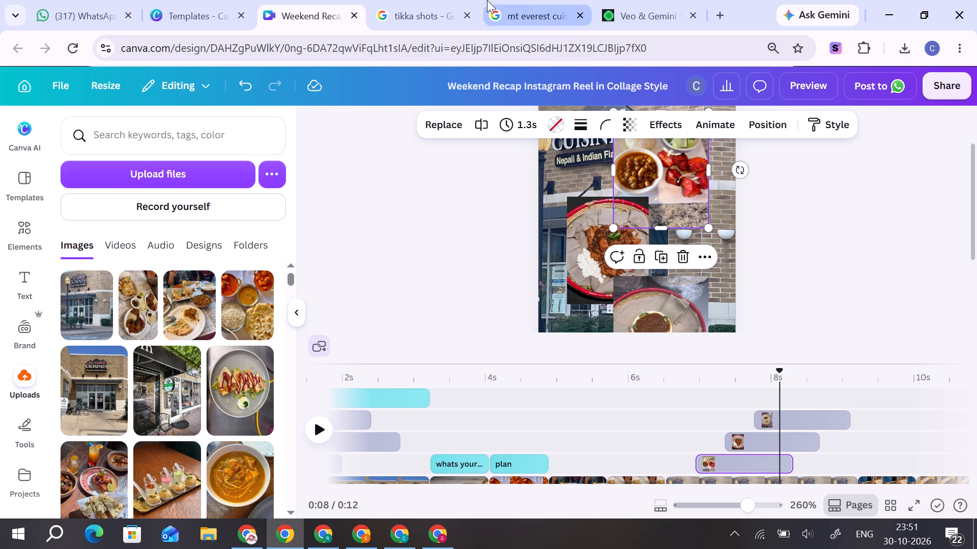
left_click(524, 0)
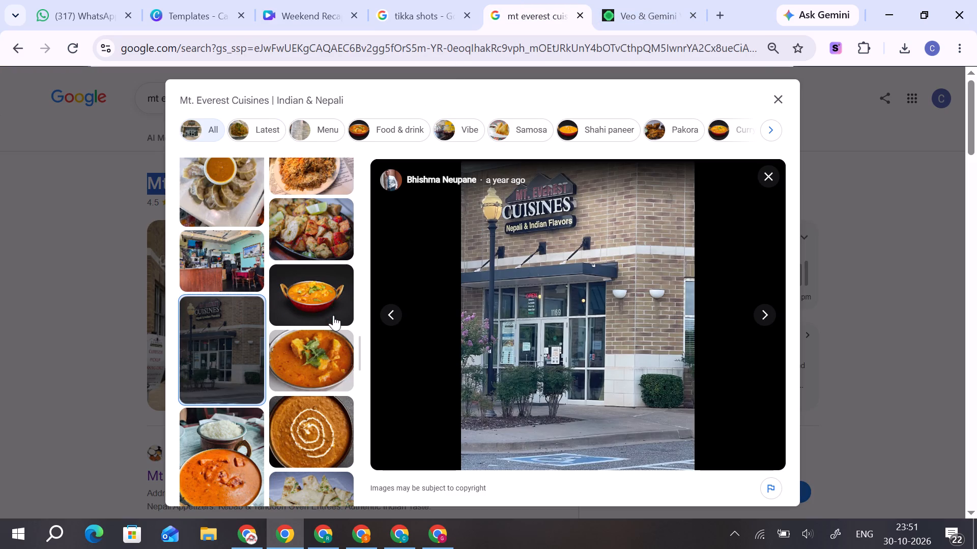
scroll(340, 390, "down", 1)
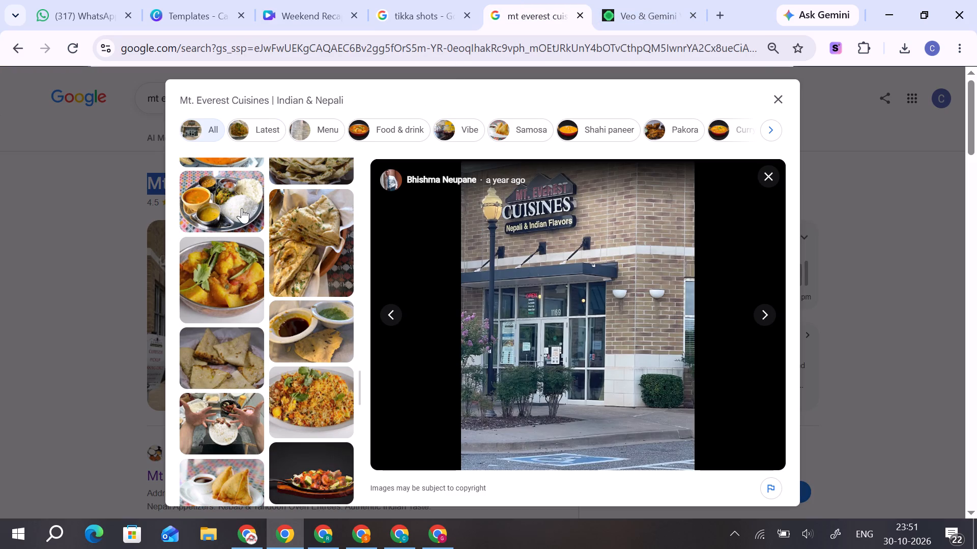
left_click(242, 208)
right_click(496, 239)
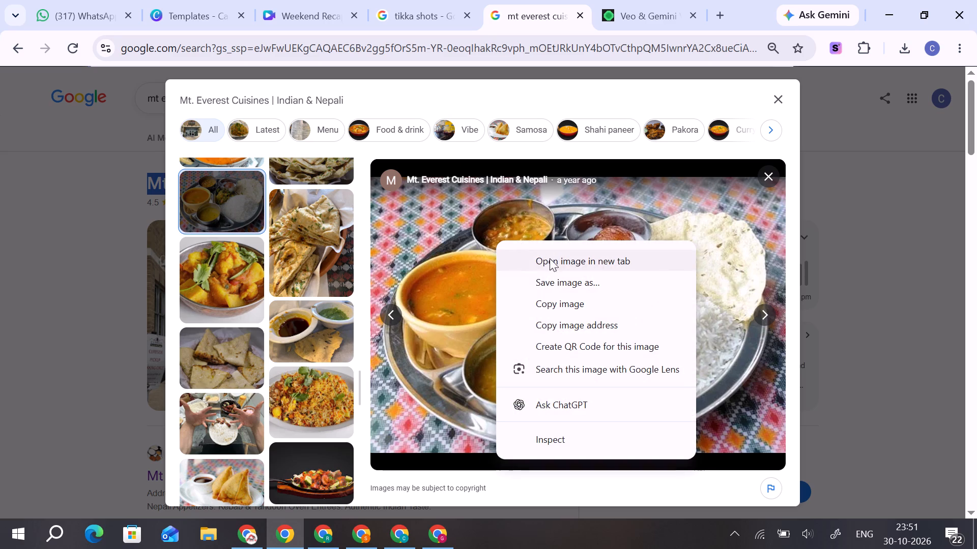
left_click(553, 281)
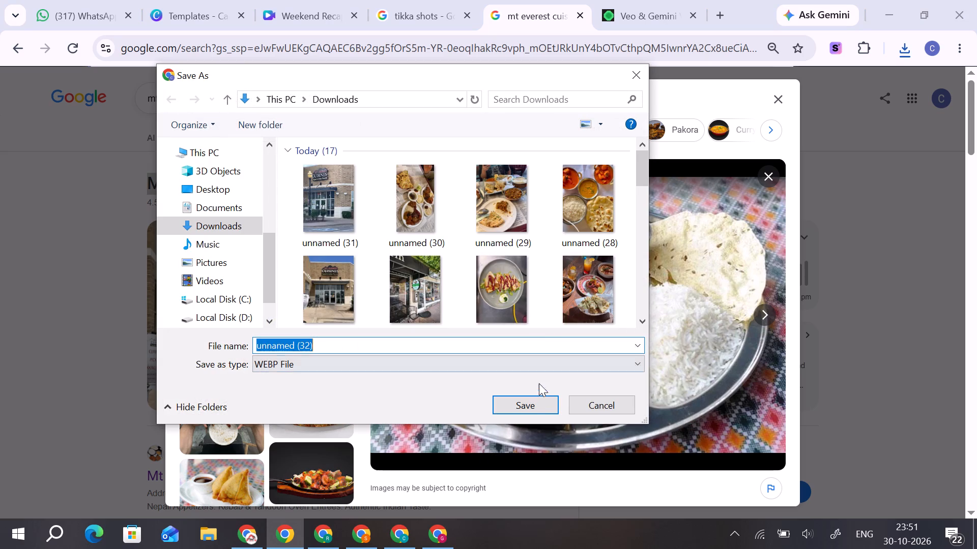
left_click(532, 402)
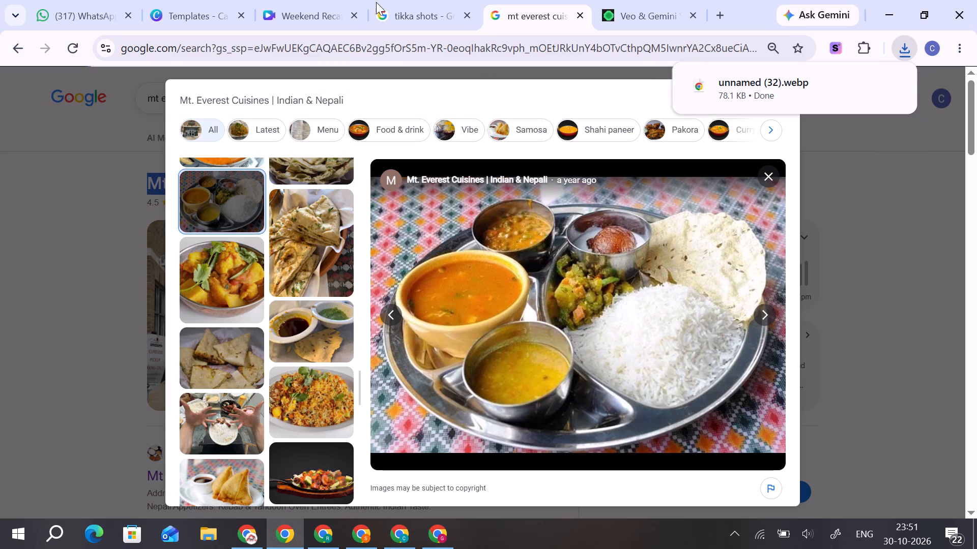
Back in the Canva reel, upload the saved thali photo and replace the upper picture of the 8 s collage with it.
left_click(310, 1)
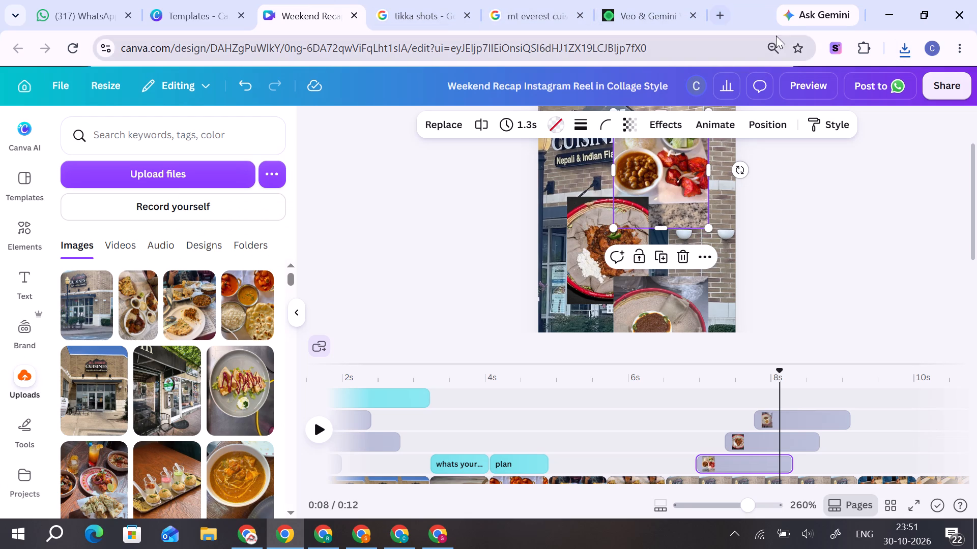
left_click(904, 49)
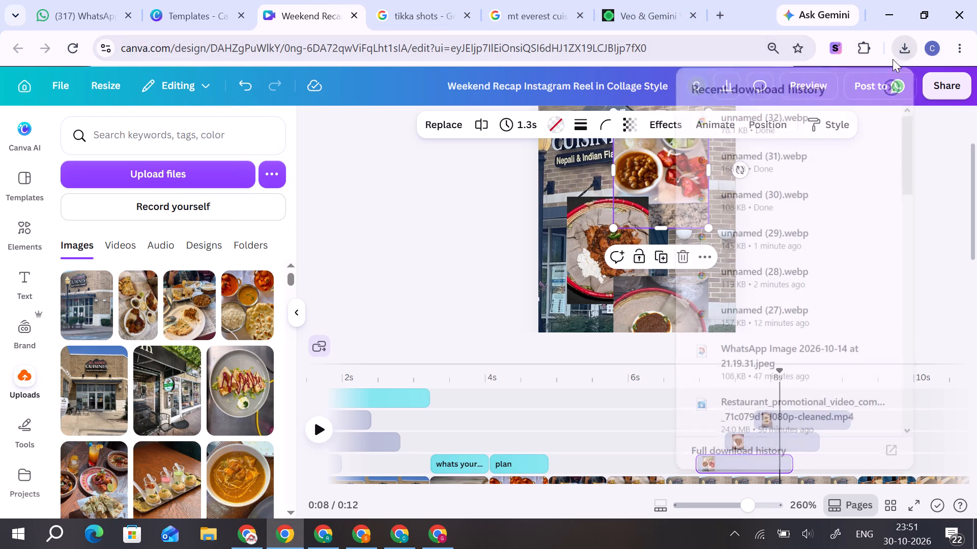
left_click_drag(759, 127, 124, 345)
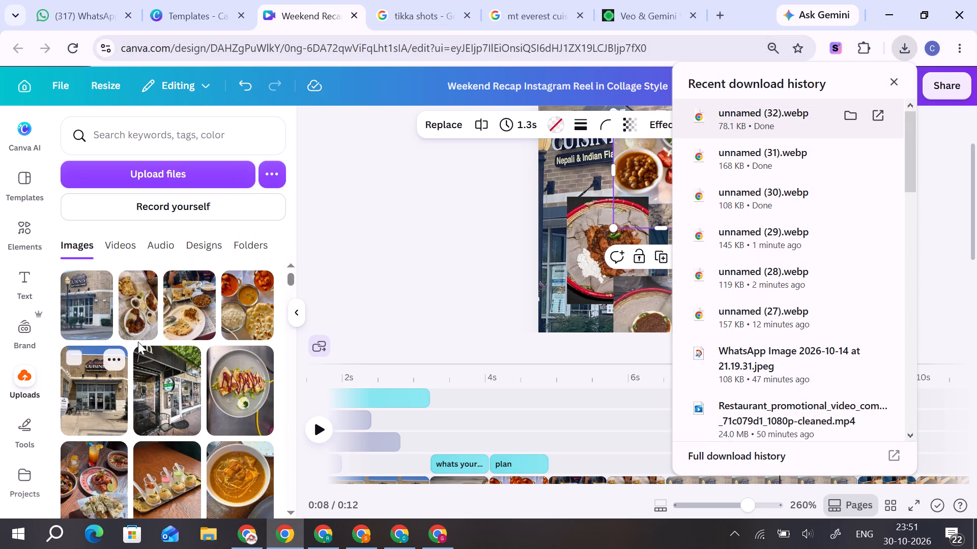
left_click_drag(125, 303, 548, 208)
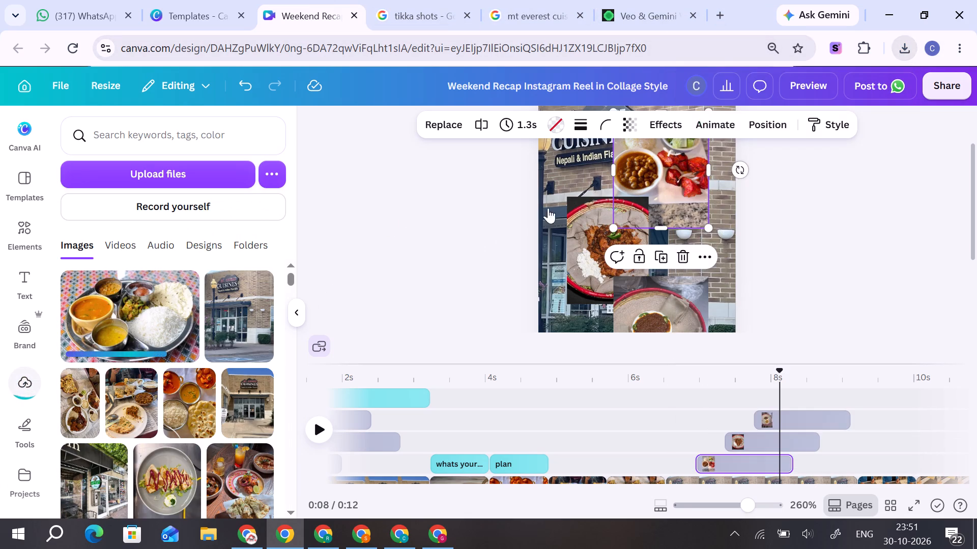
left_click_drag(548, 208, 628, 192)
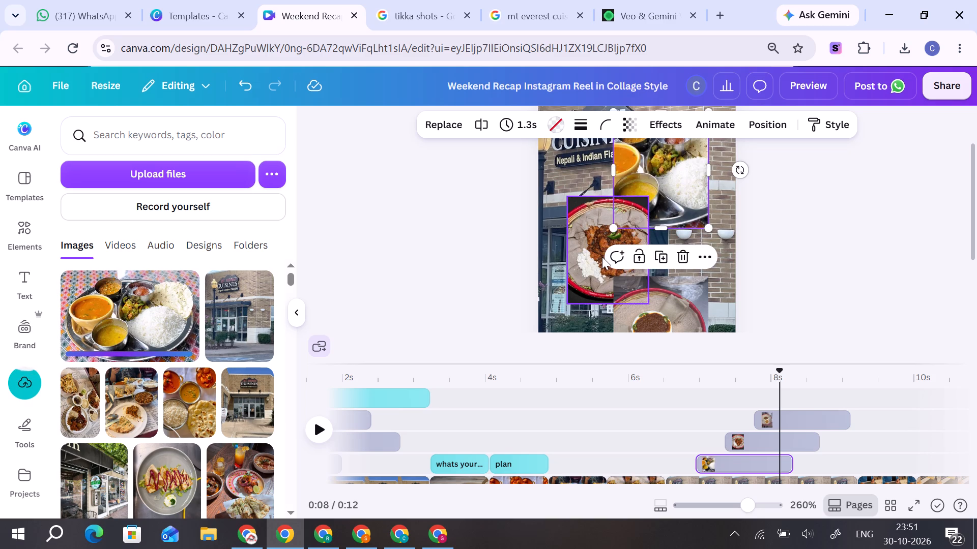
Select the collage's middle picture, and save the restaurant's Google photo of red curry with rice and a samosa.
left_click(602, 257)
left_click(531, 12)
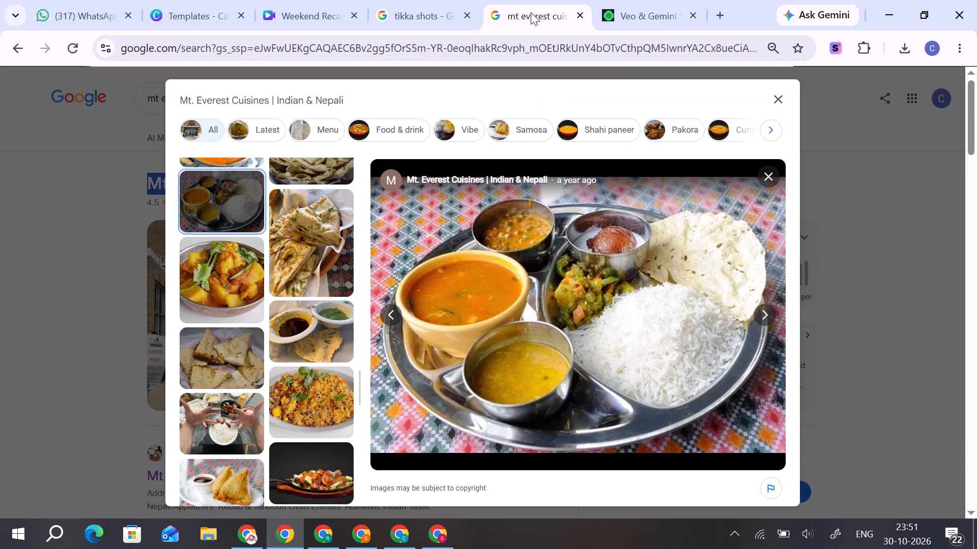
scroll(269, 403, "down", 1)
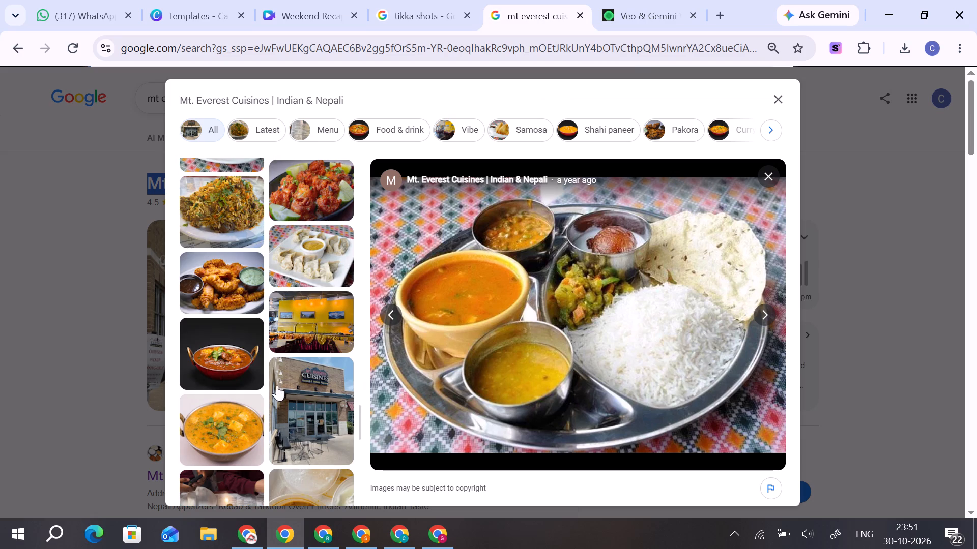
scroll(282, 330, "down", 2)
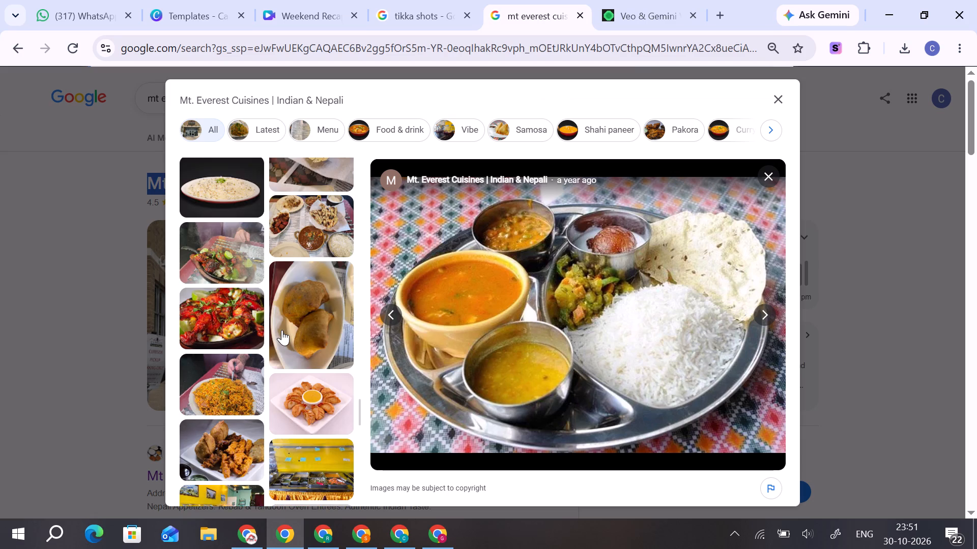
scroll(238, 404, "down", 1)
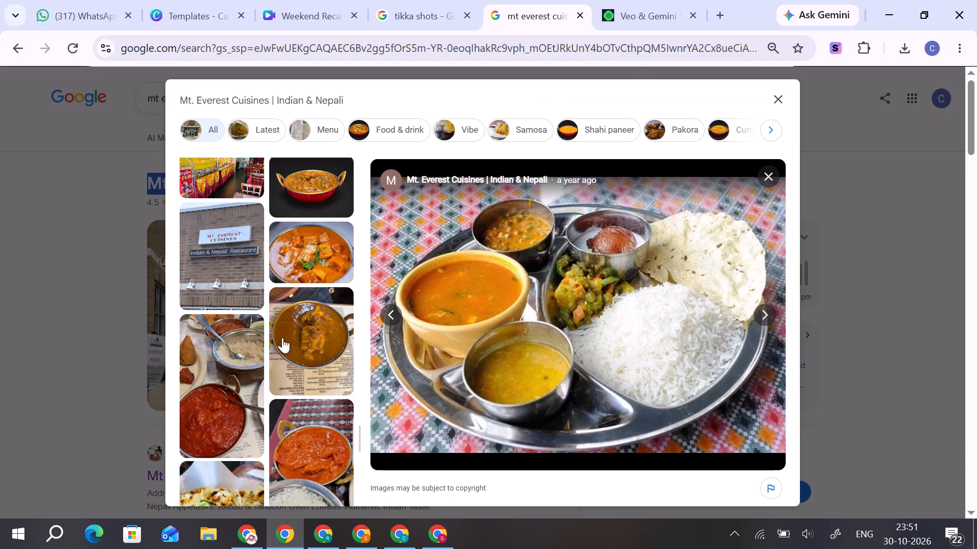
left_click(238, 379)
right_click(604, 247)
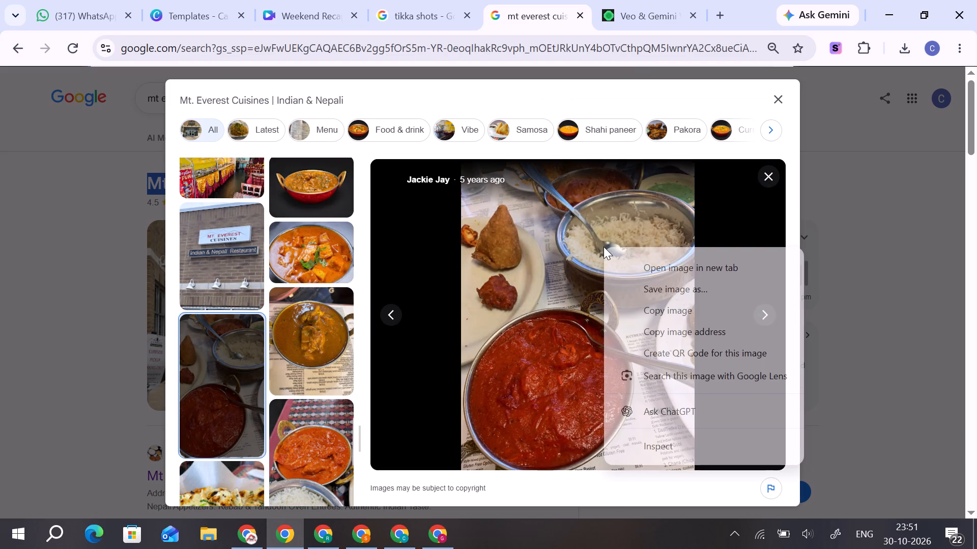
left_click(672, 290)
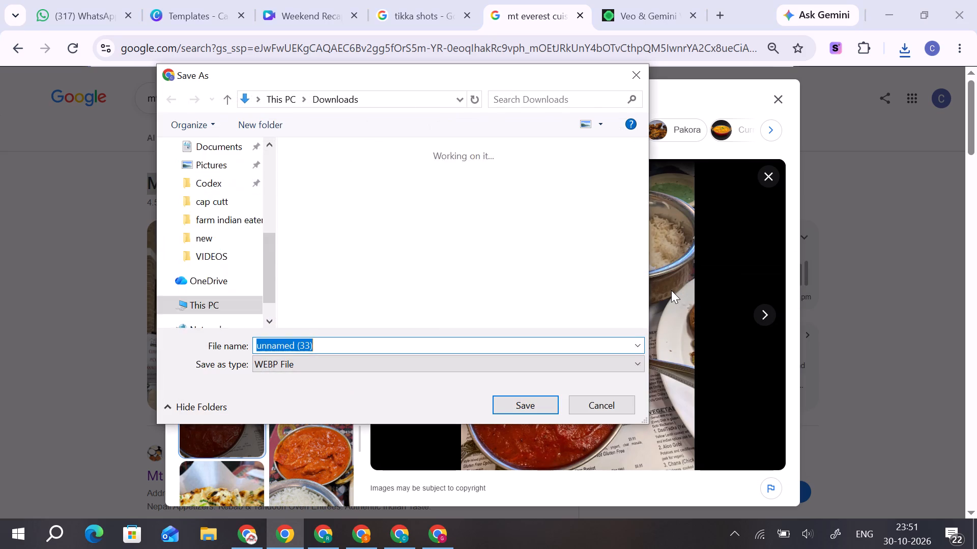
left_click(541, 403)
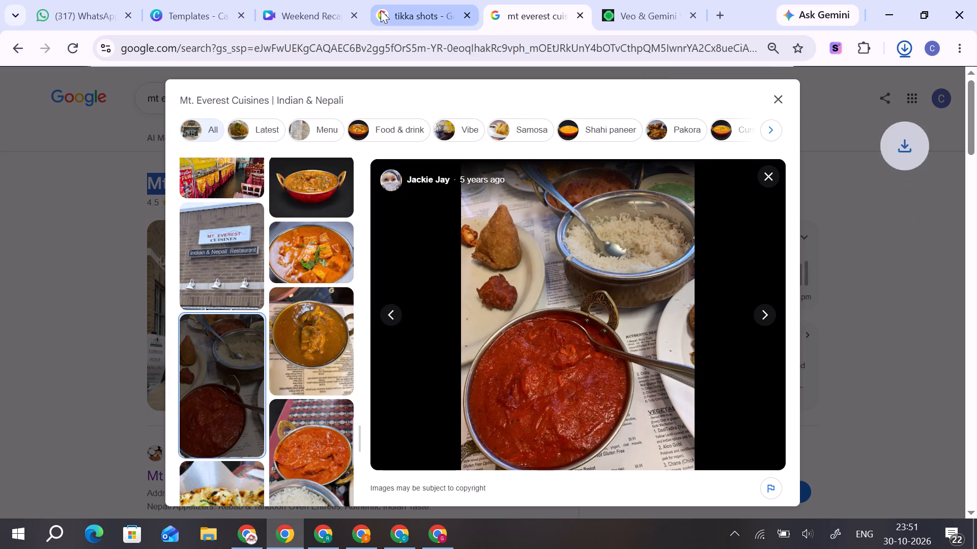
Upload the saved red curry photo to the Canva reel and replace the collage's middle picture with it.
left_click(315, 9)
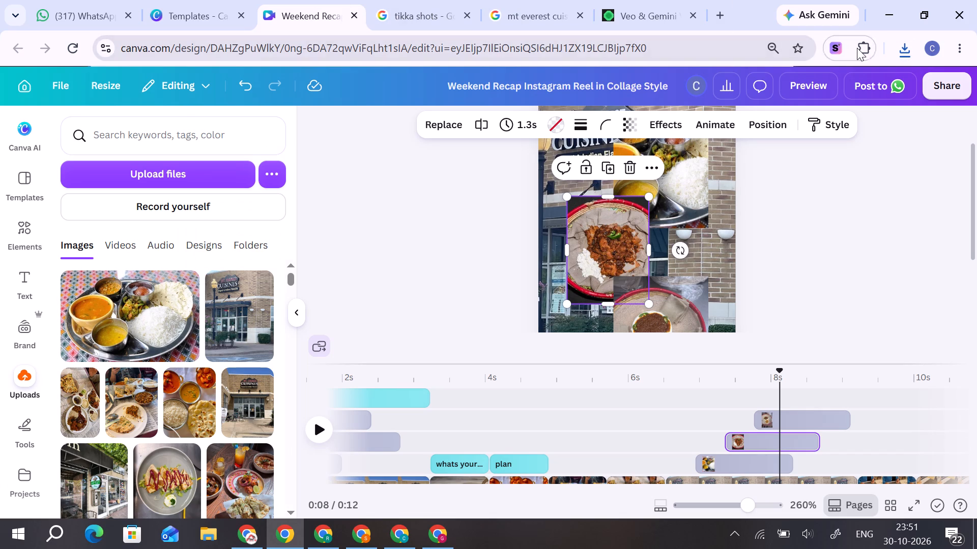
left_click(900, 49)
left_click_drag(754, 119, 609, 141)
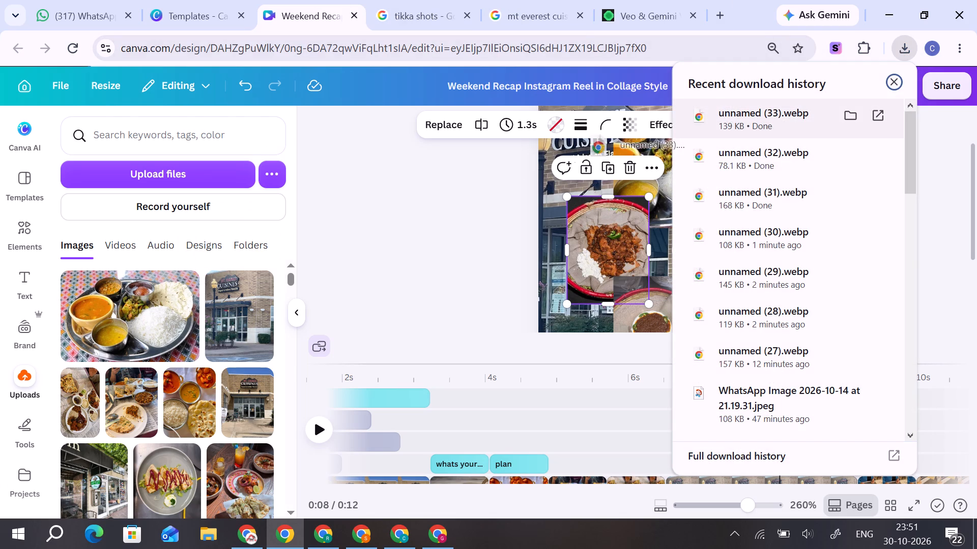
left_click_drag(609, 141, 234, 307)
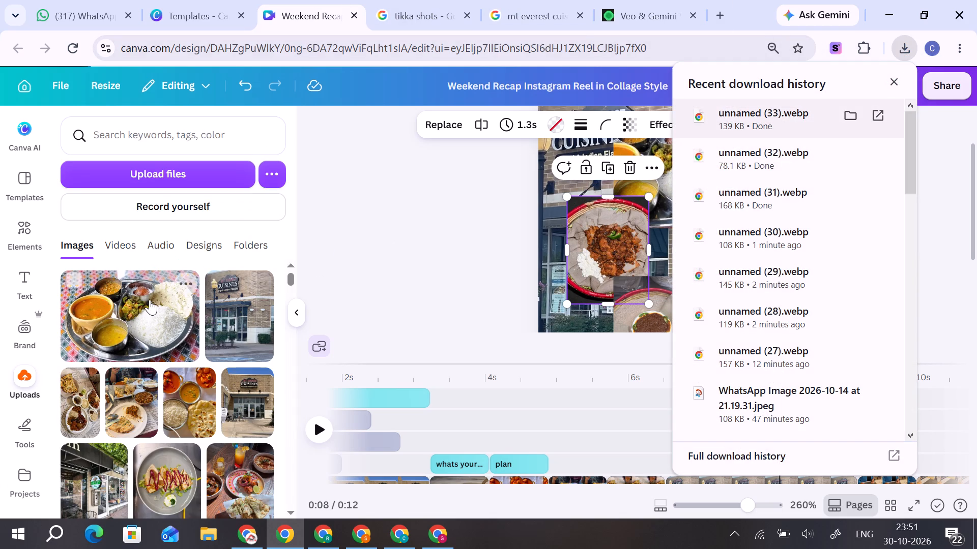
left_click_drag(105, 325, 506, 221)
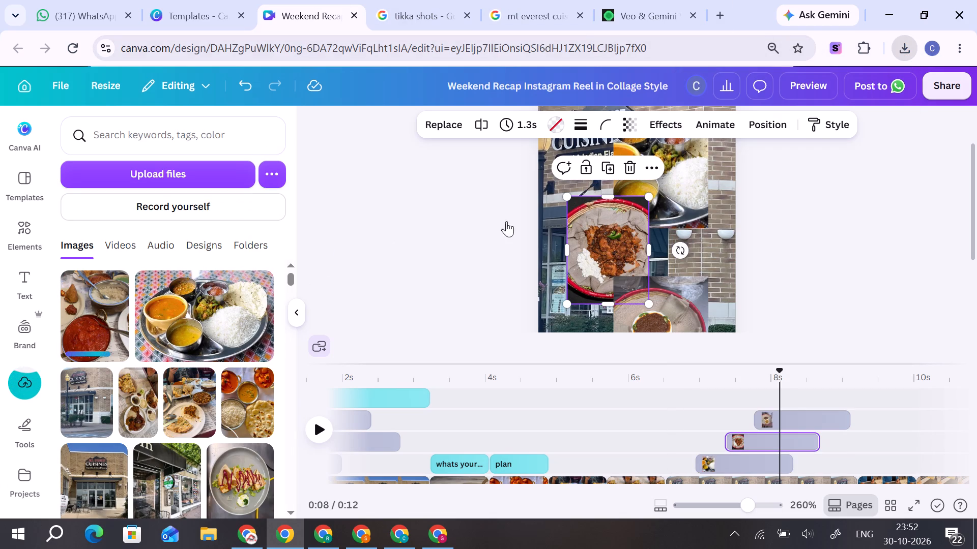
left_click_drag(506, 221, 585, 227)
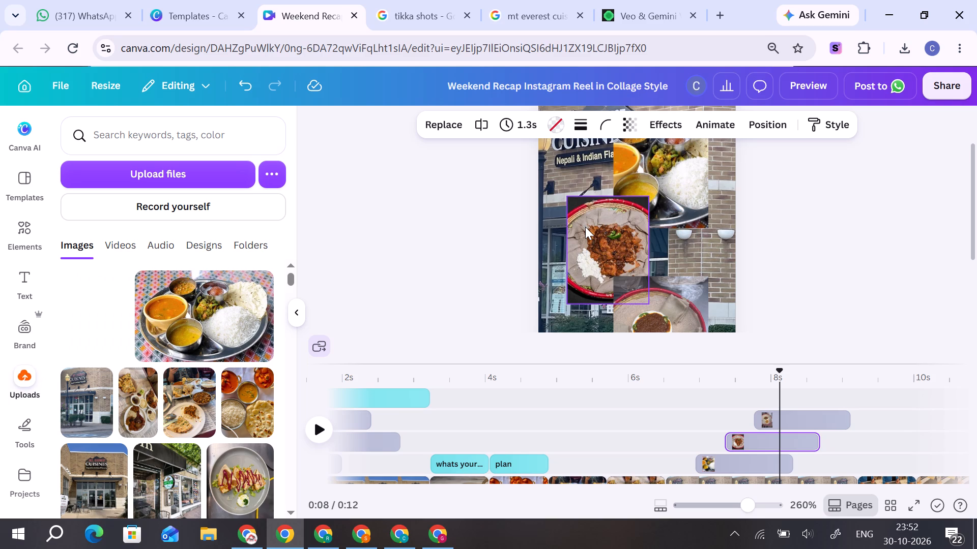
left_click_drag(585, 227, 588, 227)
Replace the collage's lowest picture with the already uploaded photo of a dinner plate with flatbread and chickpeas.
scroll(843, 237, "down", 1)
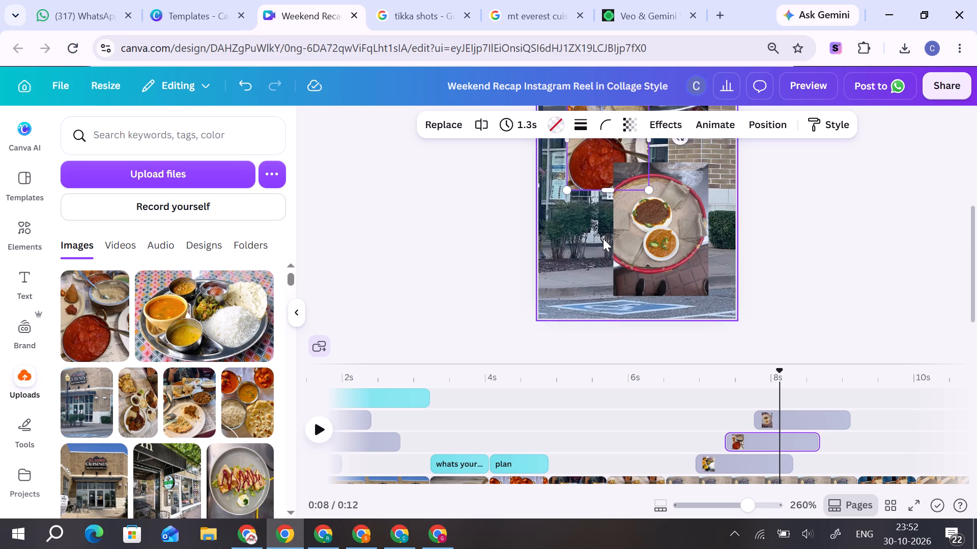
left_click(652, 242)
left_click_drag(195, 423, 364, 369)
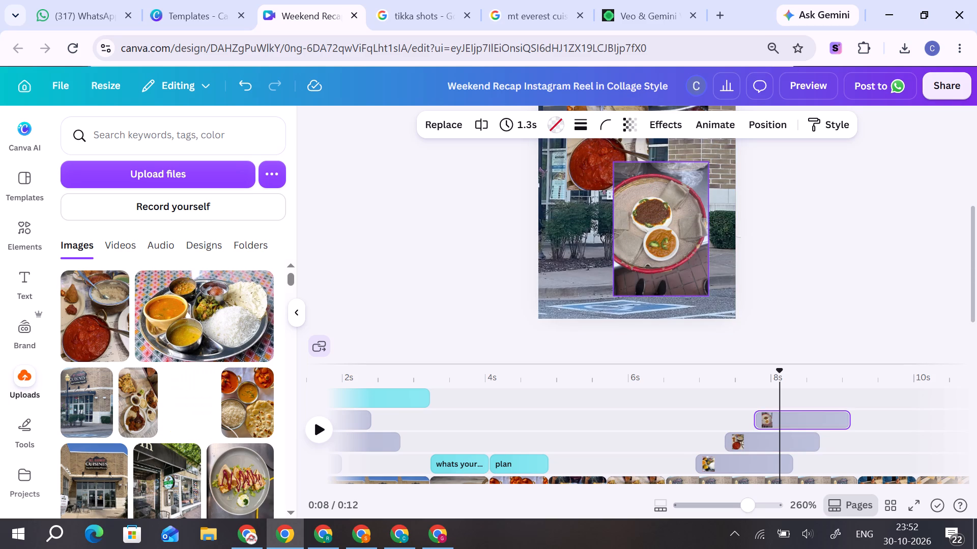
left_click_drag(364, 369, 670, 261)
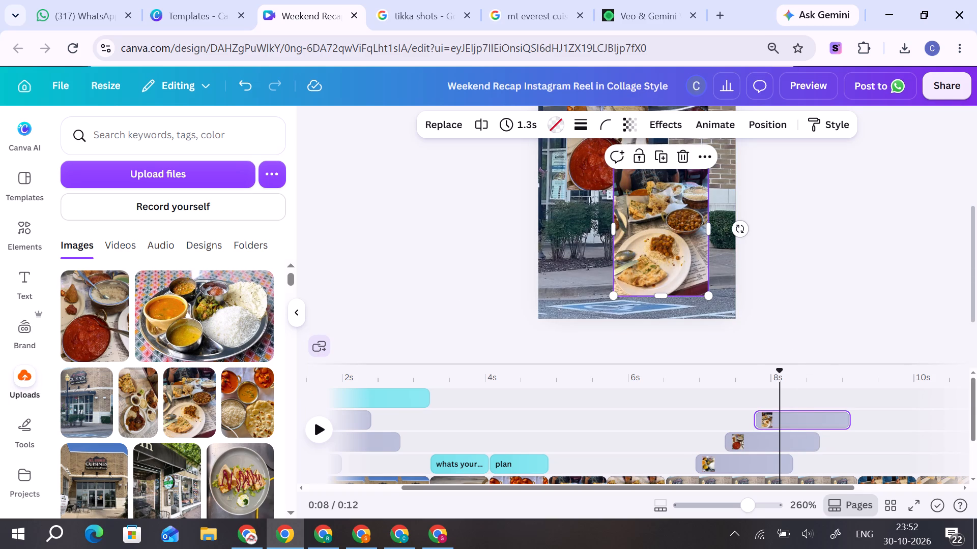
Select the reel's platter clip just before 10 s, and save the restaurant's Google photo of the black takeout tray with curries.
left_click_drag(784, 381, 760, 398)
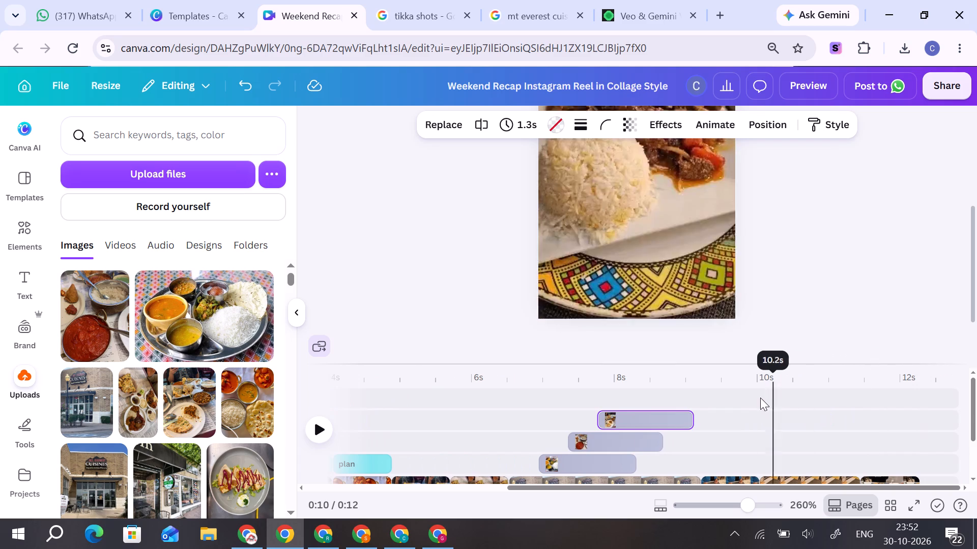
left_click_drag(760, 398, 752, 400)
left_click(653, 245)
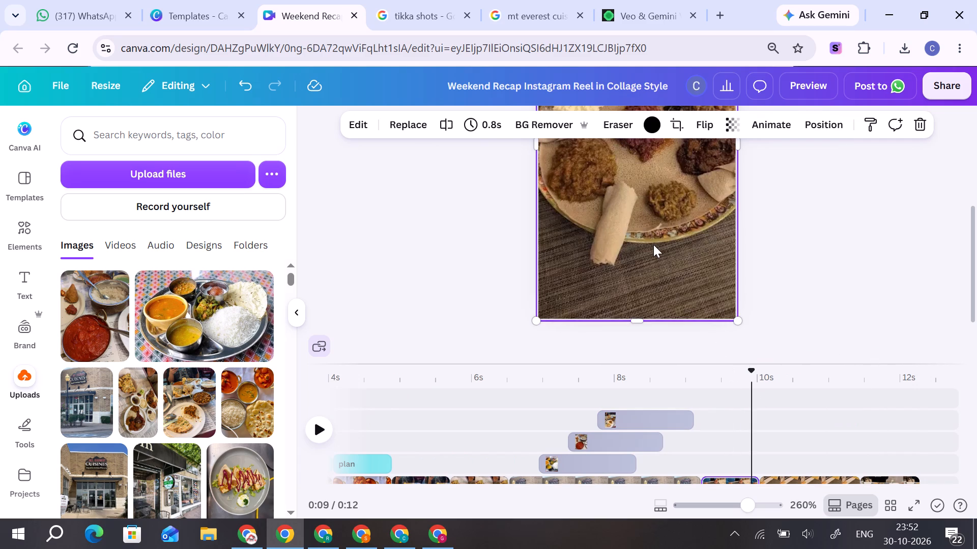
left_click(539, 0)
scroll(295, 331, "down", 1)
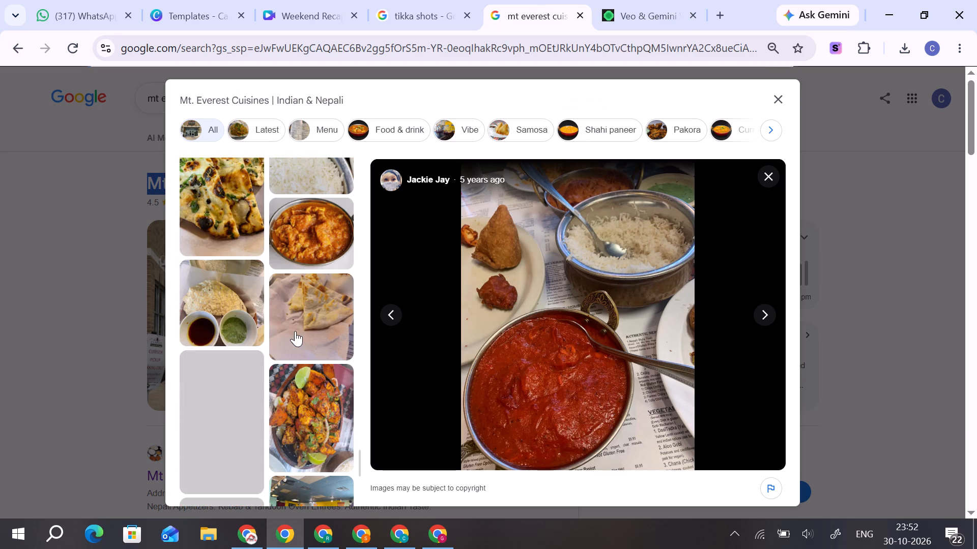
scroll(310, 421, "down", 1)
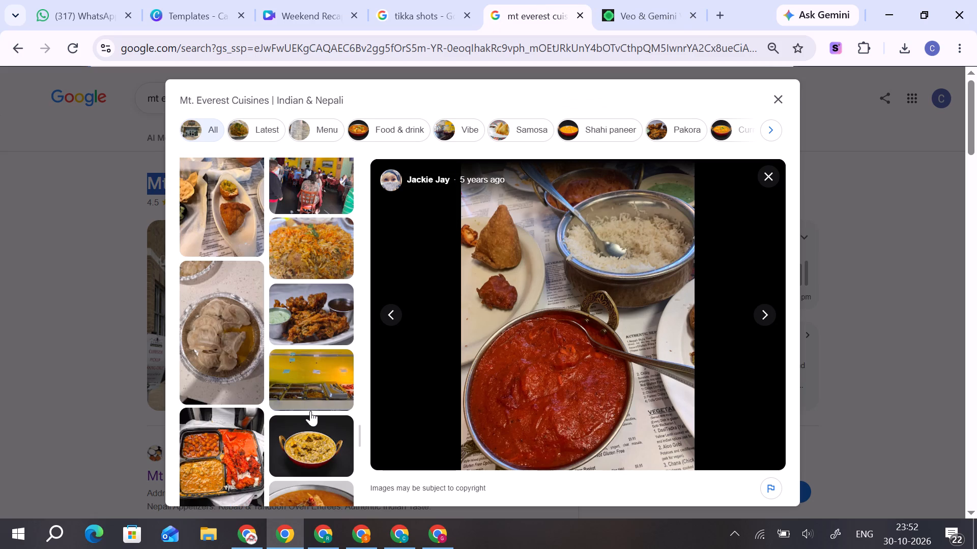
left_click(240, 465)
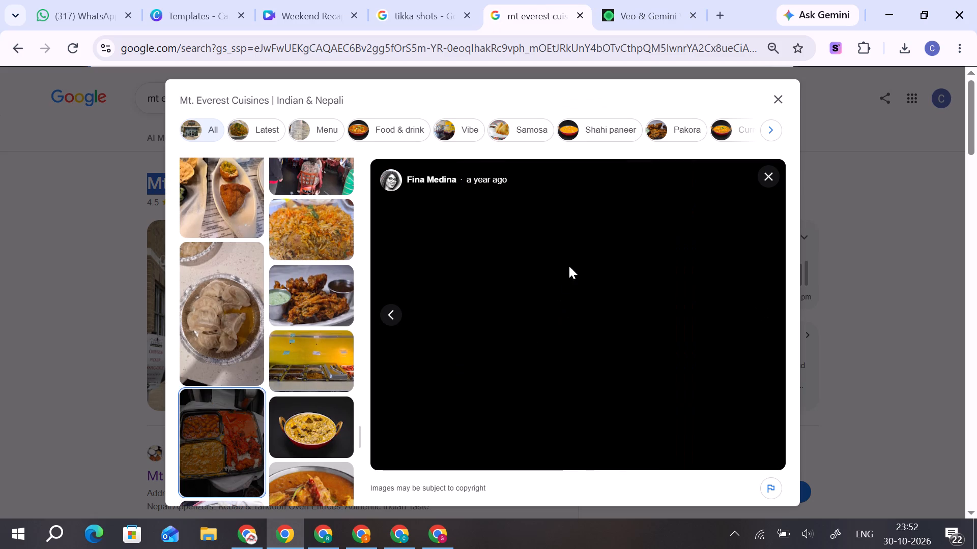
right_click(572, 258)
left_click(622, 303)
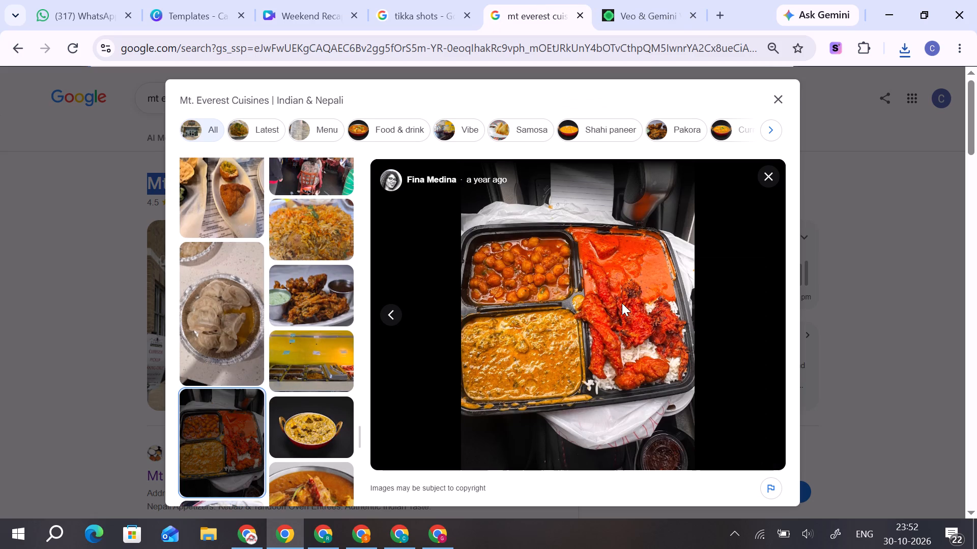
left_click(517, 402)
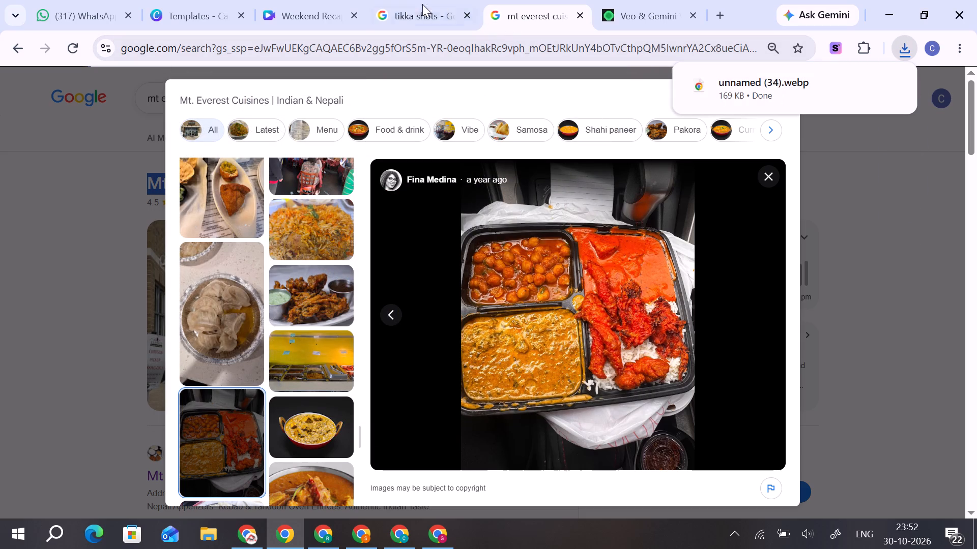
Upload the saved takeout tray photo to the Canva reel and replace the platter clip just before 10 s with it.
left_click(331, 8)
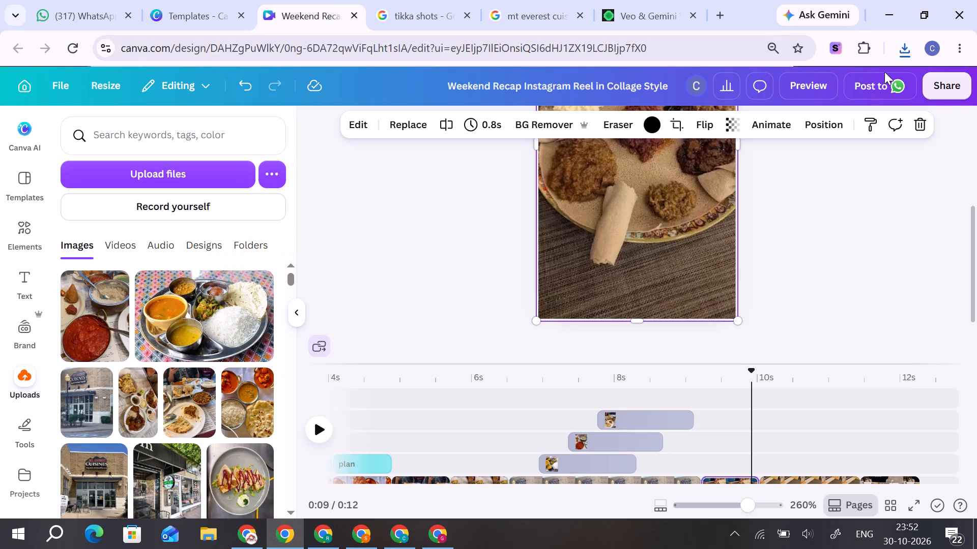
left_click(898, 54)
left_click_drag(752, 117, 69, 313)
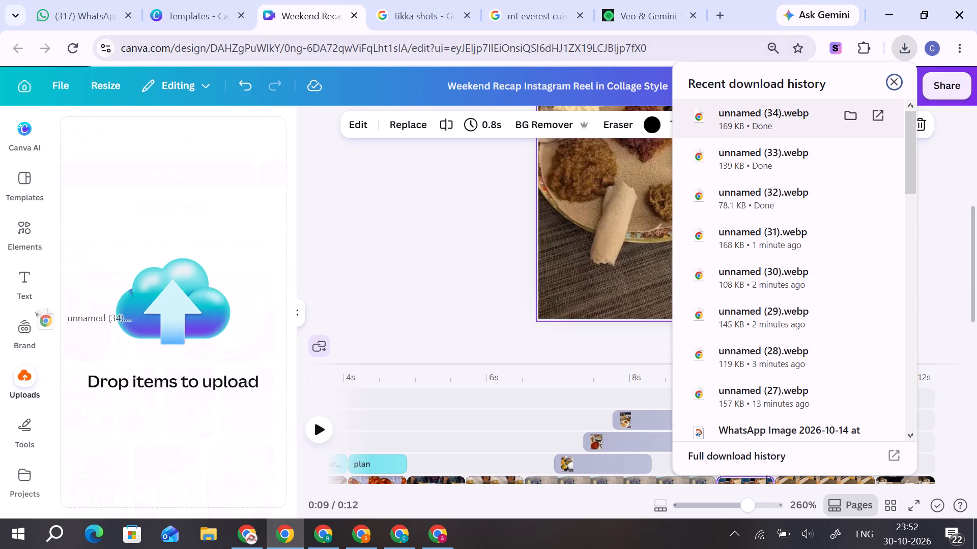
left_click_drag(69, 313, 98, 315)
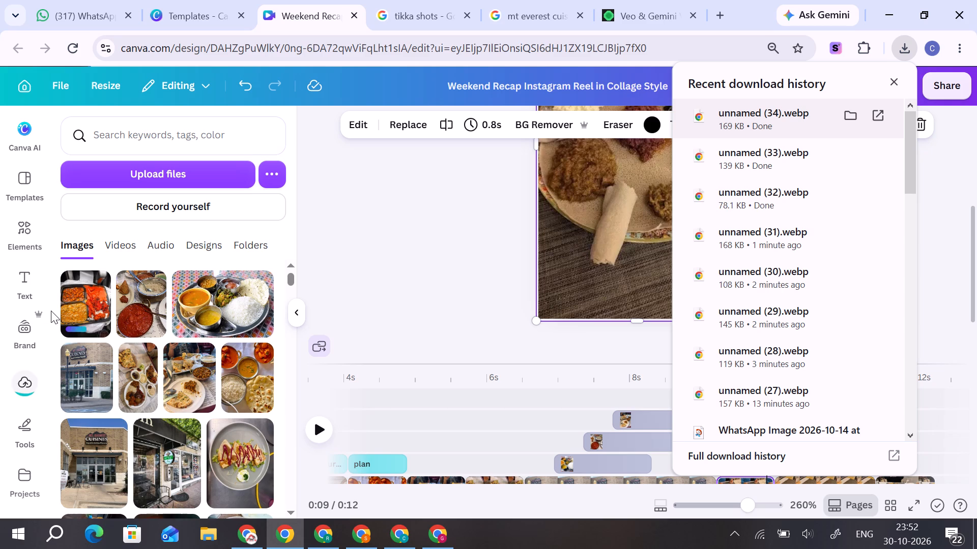
left_click_drag(95, 312, 352, 258)
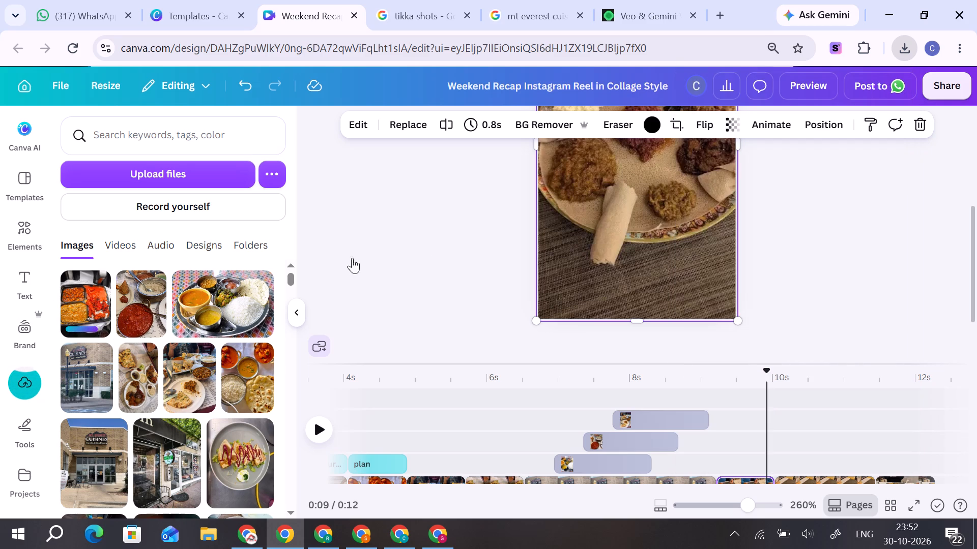
left_click_drag(352, 258, 556, 231)
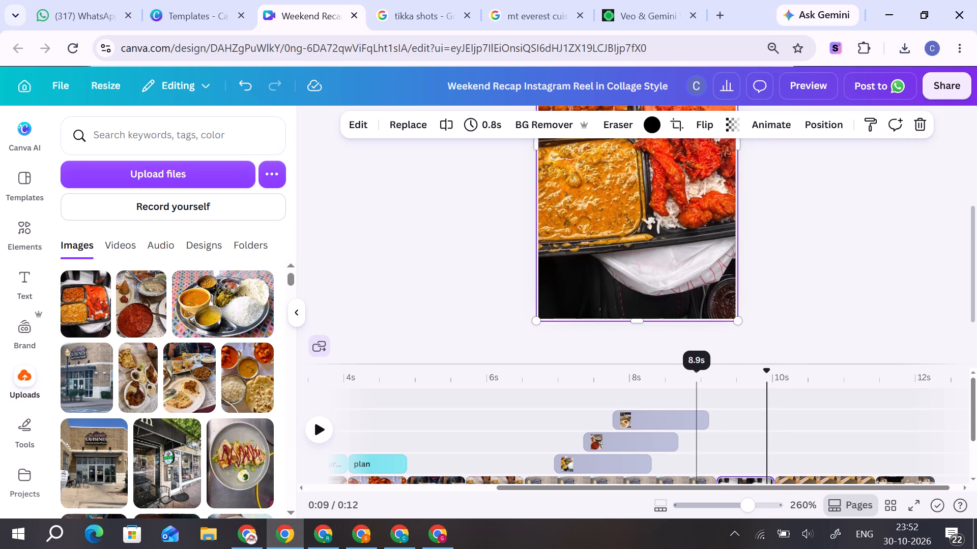
Advance the reel to the rice plate clip just past 10 s, and save the restaurant's Google photo of stacked naan.
left_click_drag(773, 377, 807, 382)
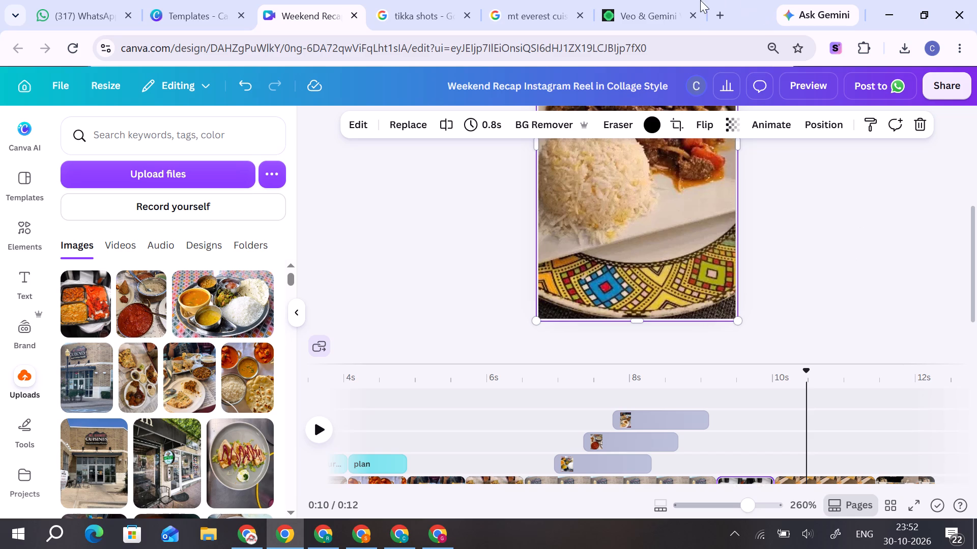
left_click(545, 0)
scroll(301, 366, "up", 1)
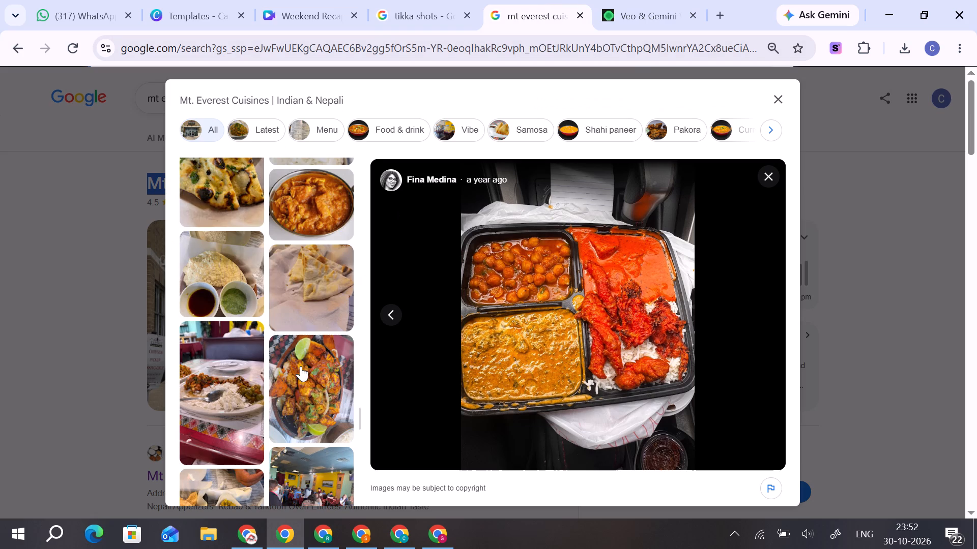
scroll(290, 380, "up", 2)
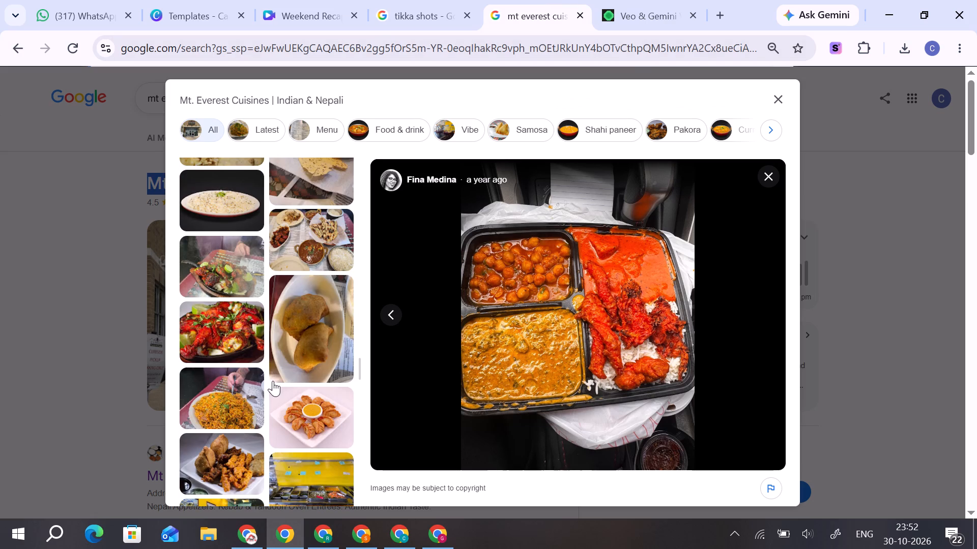
scroll(273, 381, "up", 1)
left_click(233, 371)
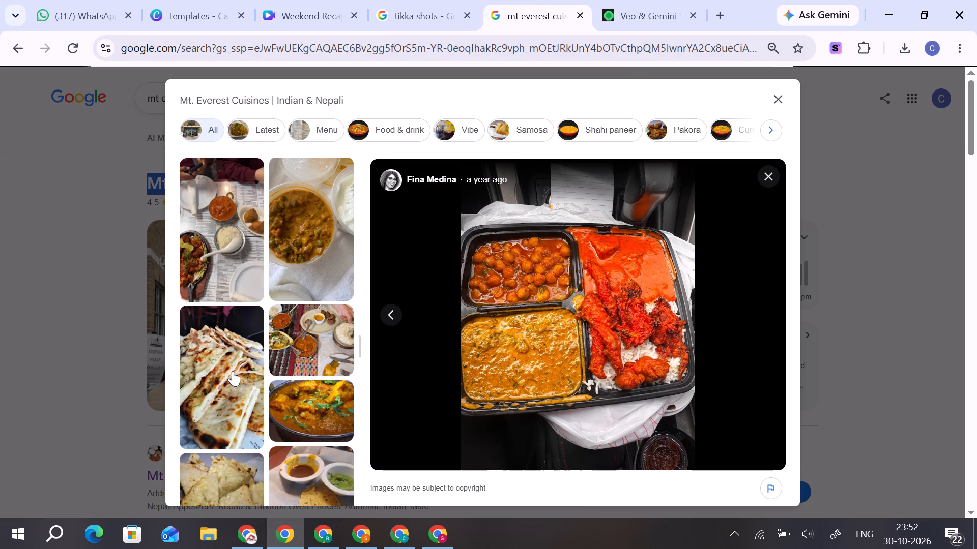
right_click(520, 254)
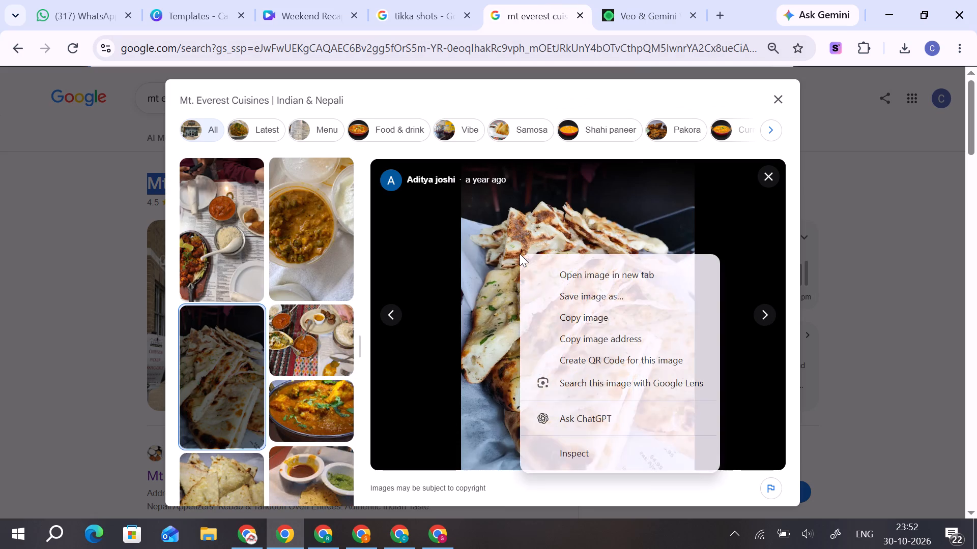
Save the restaurant's Google photo of stacked naan to the Downloads folder.
left_click(582, 298)
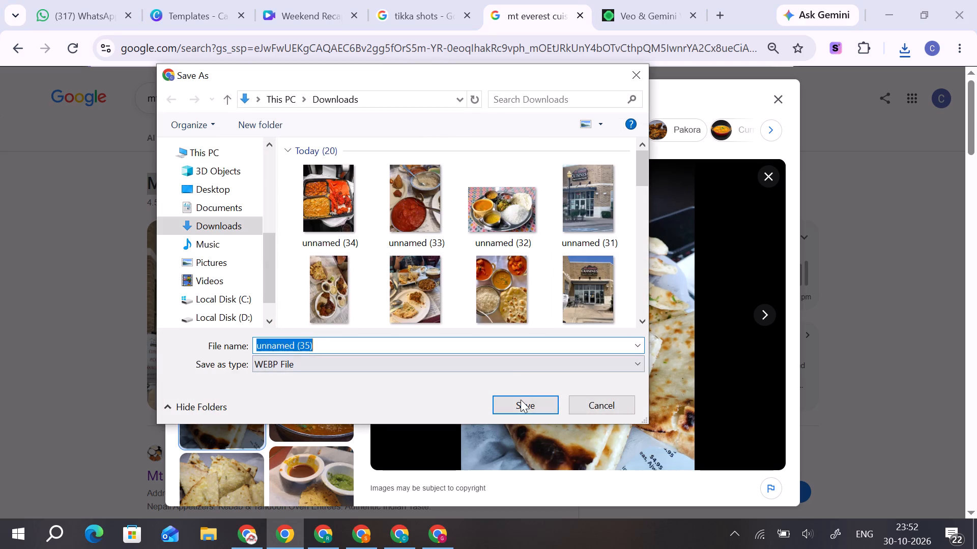
left_click(521, 405)
Upload the saved naan photo to the Canva reel and replace the rice plate clip just past 10 s with it.
left_click(323, 0)
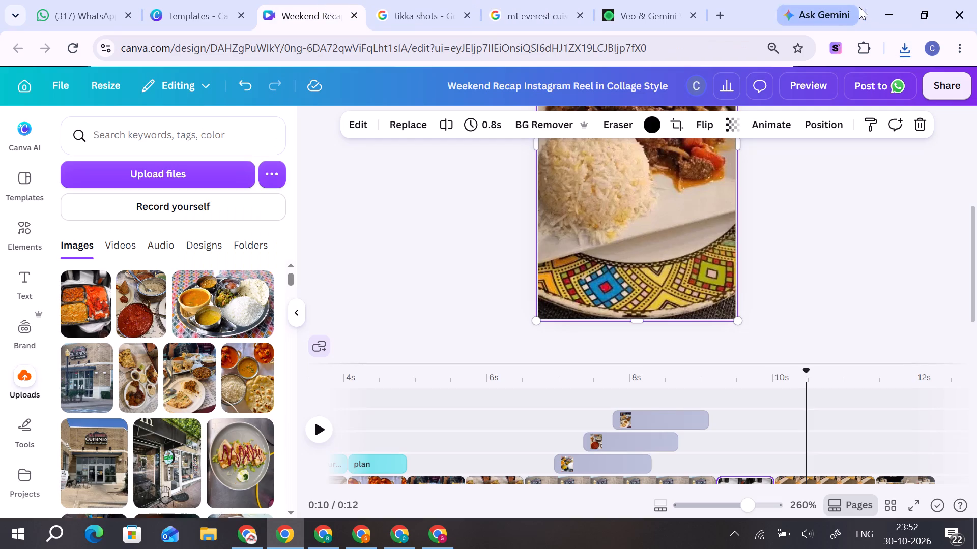
left_click(907, 48)
left_click_drag(757, 129, 210, 289)
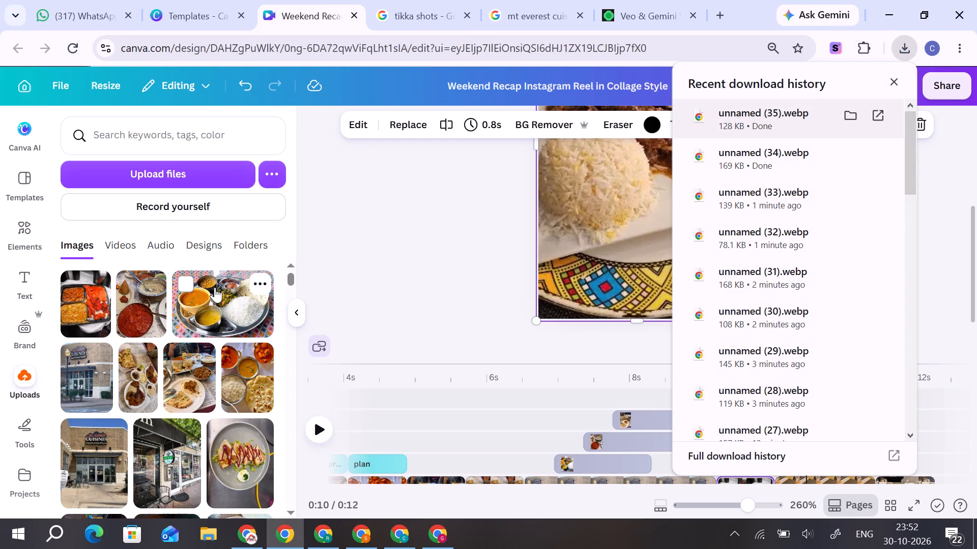
left_click_drag(96, 314, 487, 229)
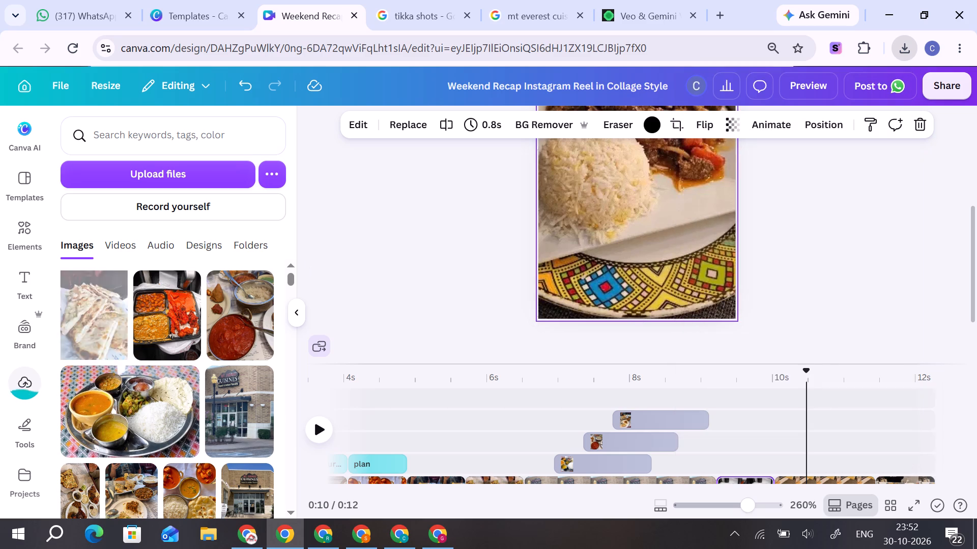
left_click_drag(487, 229, 558, 219)
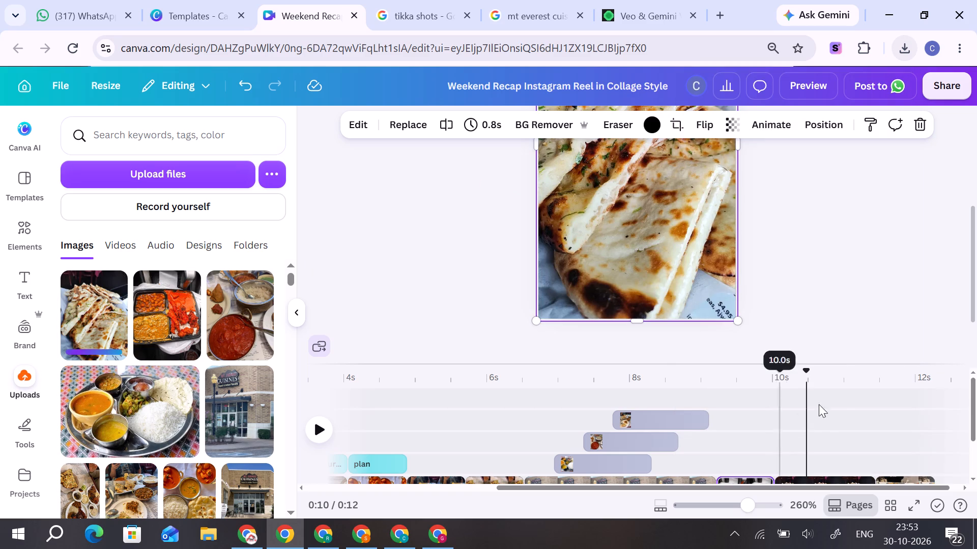
Advance the reel past the naan clip to about 11.3 s, at the start of the final clip.
left_click_drag(721, 484, 782, 491)
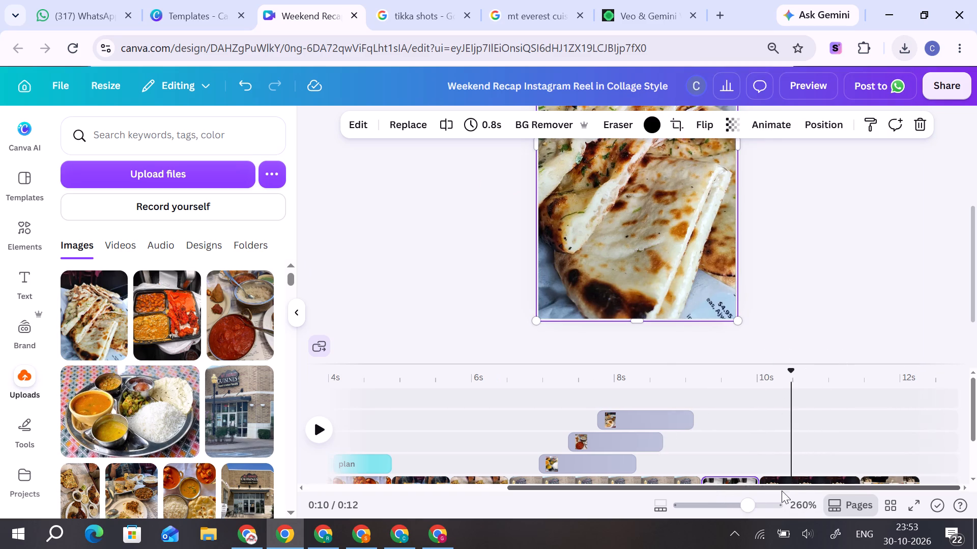
left_click_drag(782, 491, 808, 491)
left_click_drag(795, 379, 862, 381)
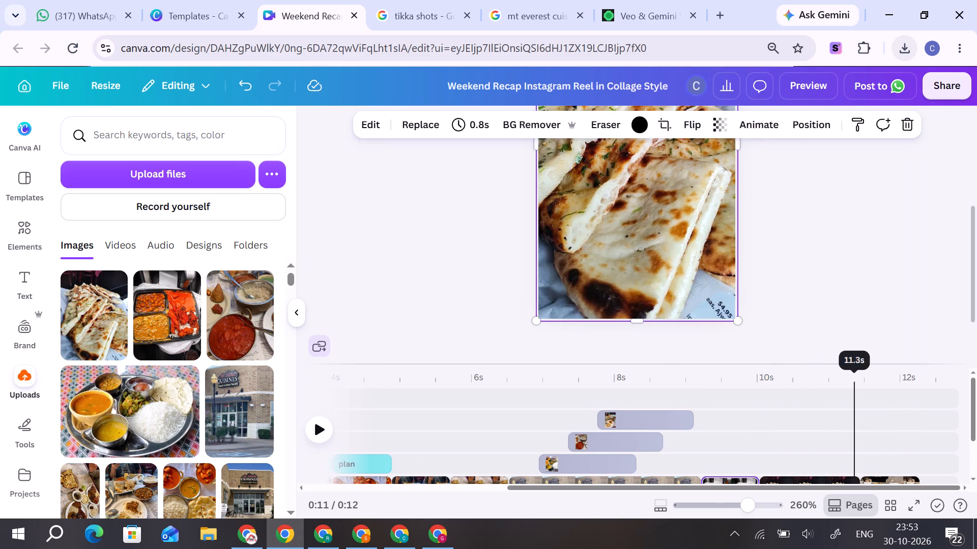
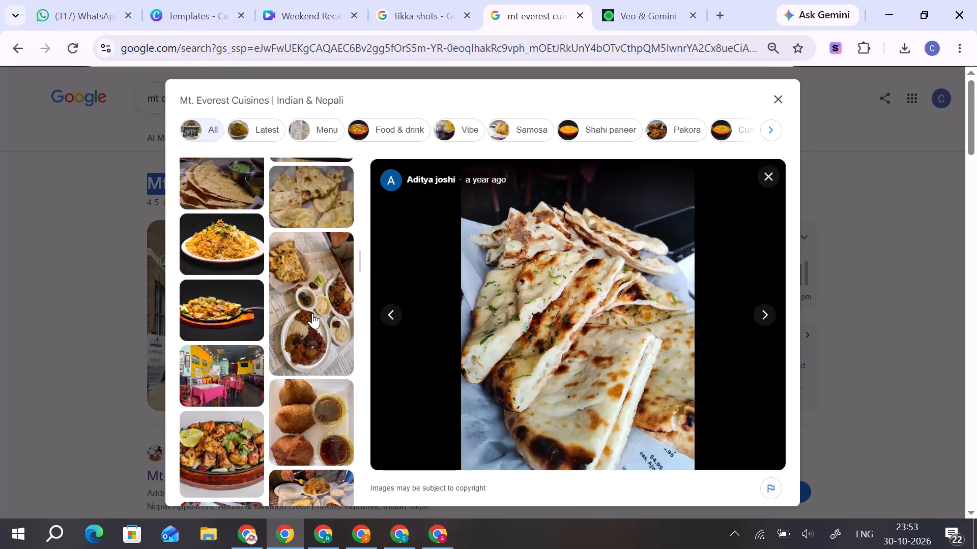
Find the restaurant's Google photo of the traditional chicken curry dish in a metal bowl and save it to the computer.
scroll(282, 465, "down", 4)
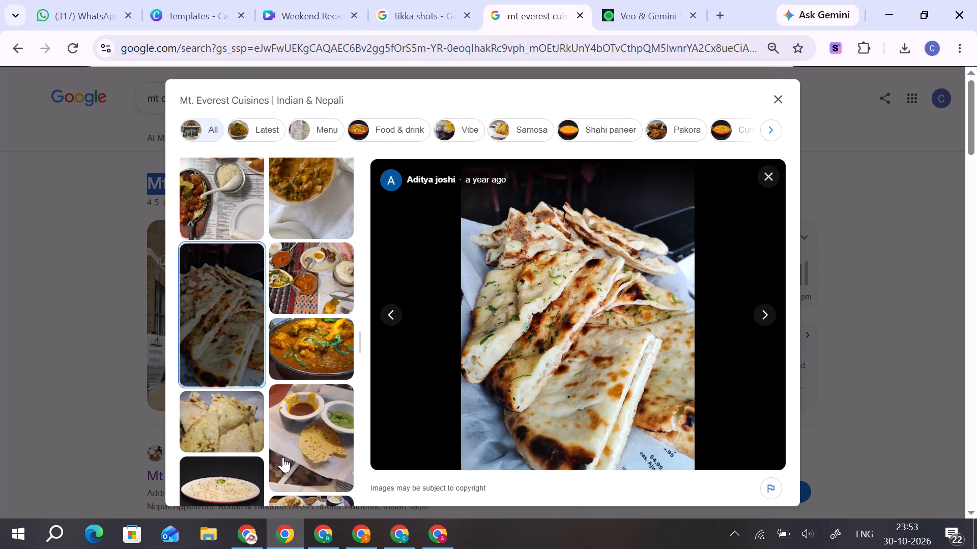
scroll(285, 442, "down", 2)
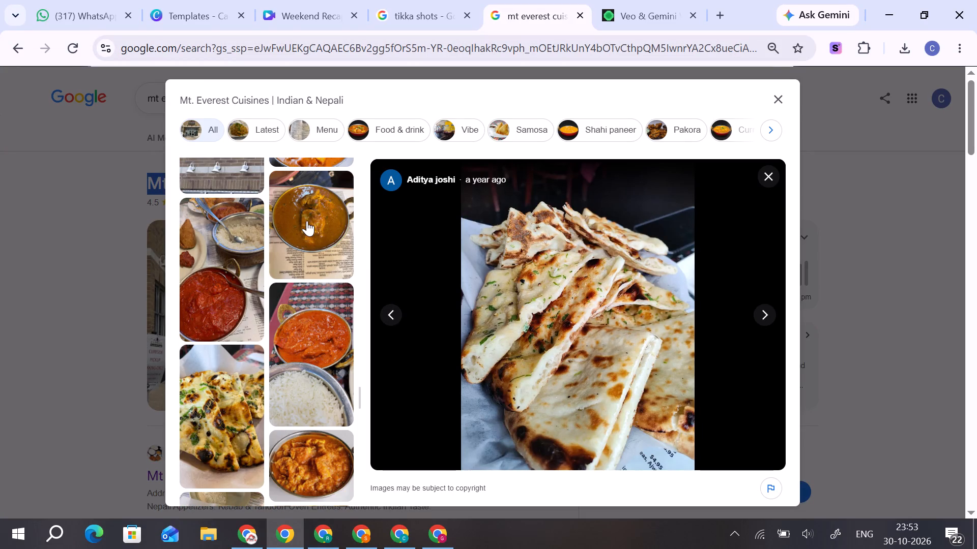
left_click(307, 221)
right_click(580, 286)
left_click(614, 325)
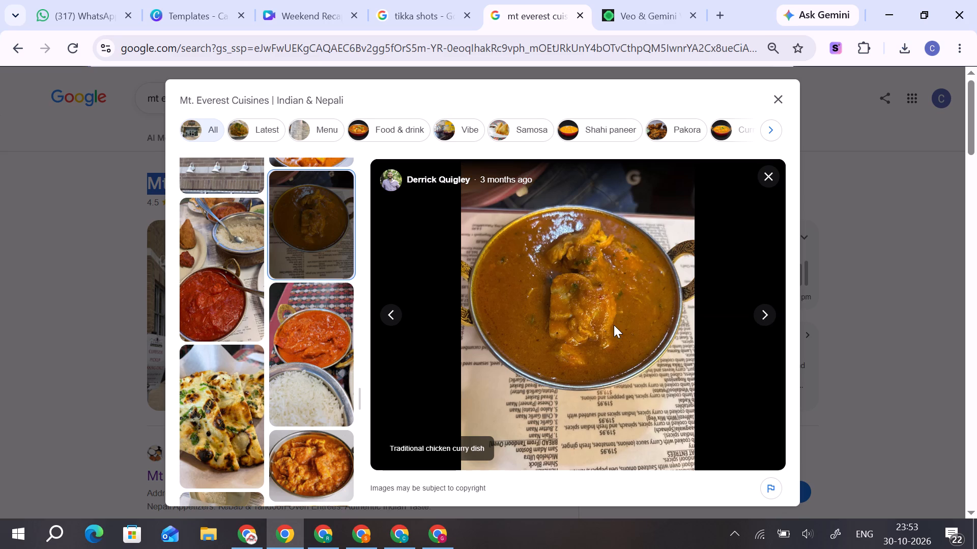
left_click(525, 411)
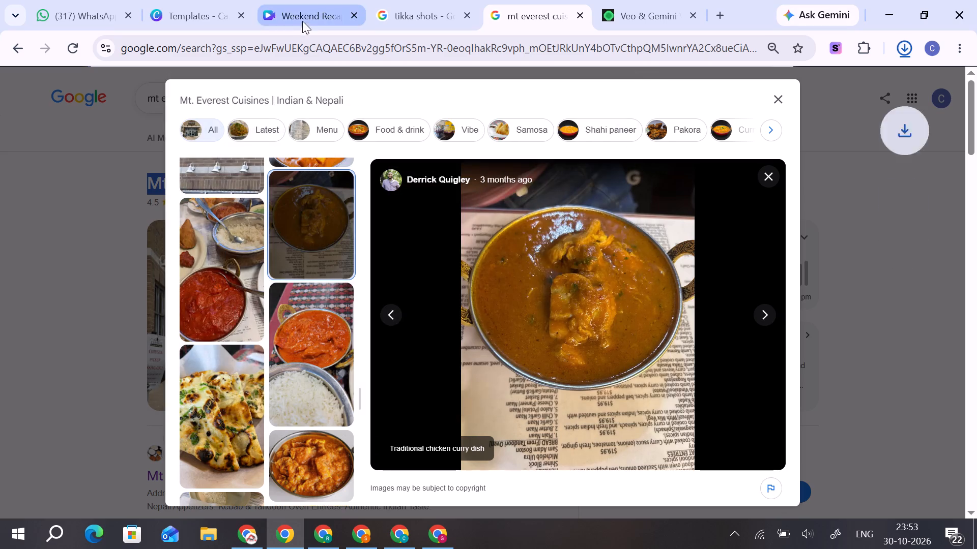
Upload the saved chicken curry photo to the Canva reel and replace the final clip just before 12 s with it.
left_click(303, 11)
left_click_drag(729, 79, 348, 262)
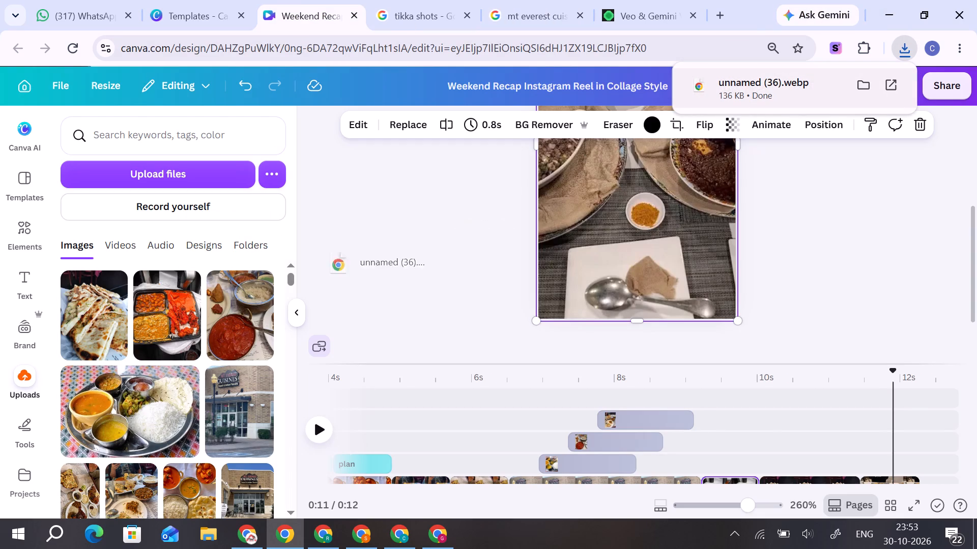
left_click_drag(348, 262, 232, 335)
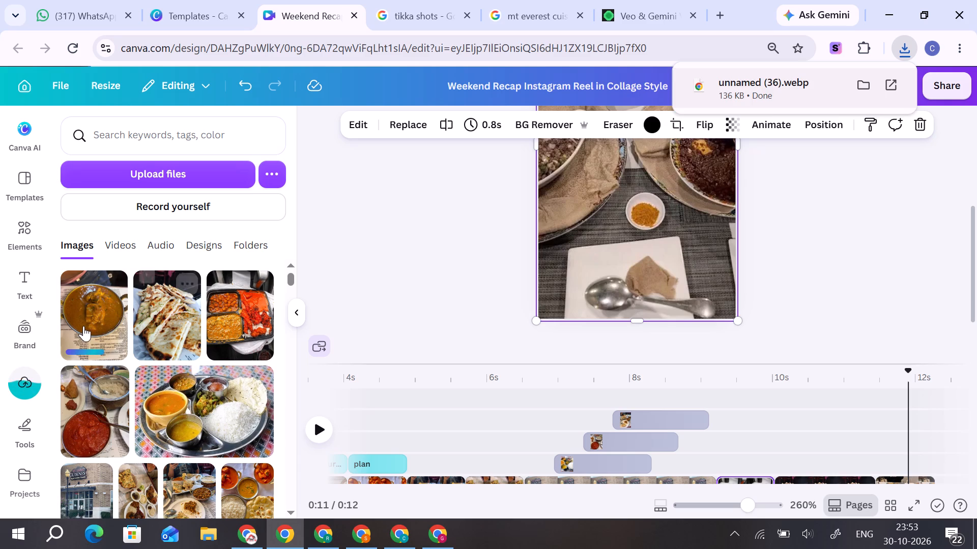
left_click_drag(83, 326, 549, 210)
Scrub back and forth through the whole reel to review the replaced clips and collage pictures, ending at 0 s.
left_click(768, 426)
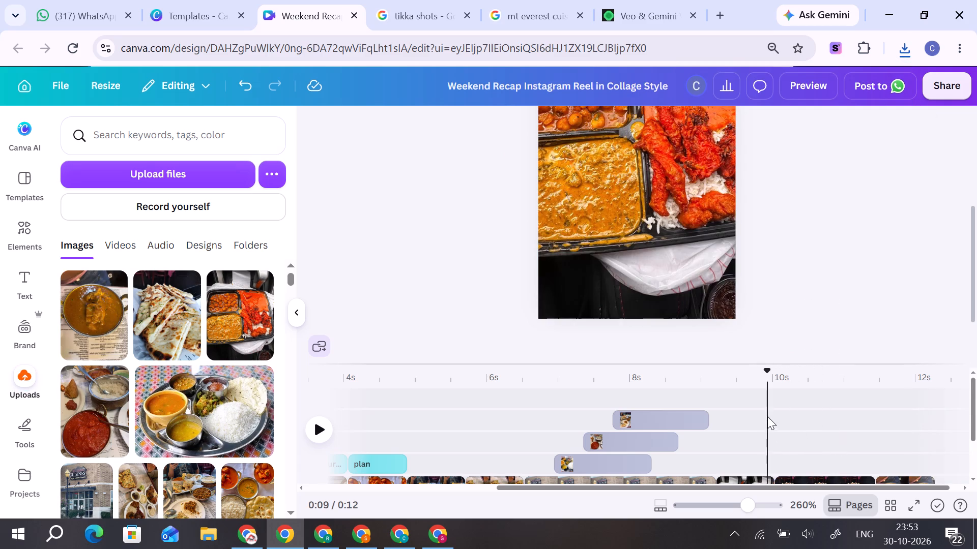
left_click_drag(770, 373, 751, 401)
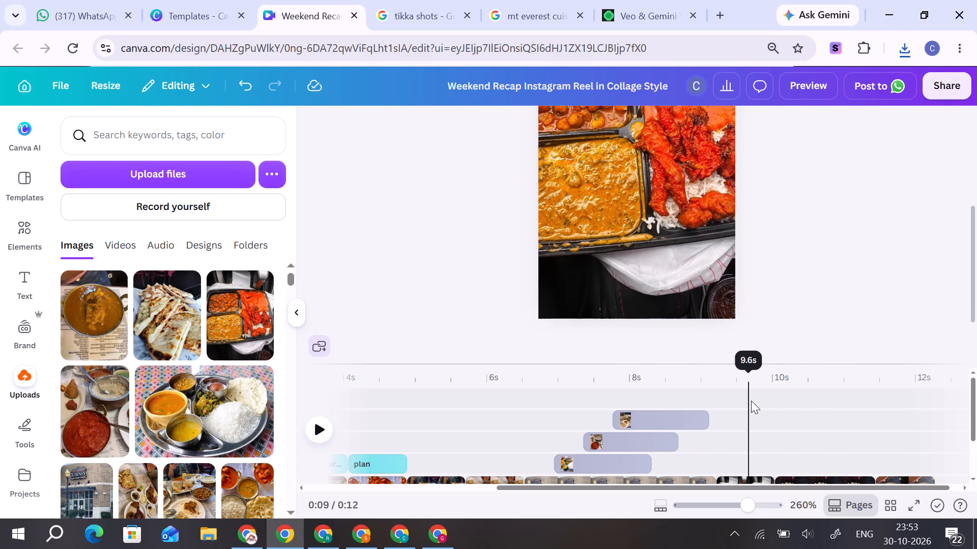
left_click_drag(751, 401, 760, 388)
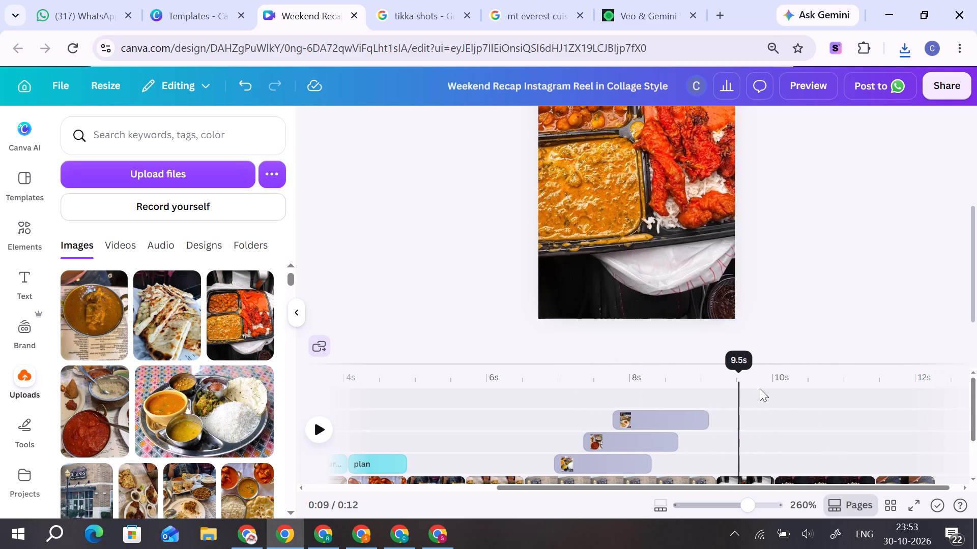
left_click_drag(760, 388, 924, 387)
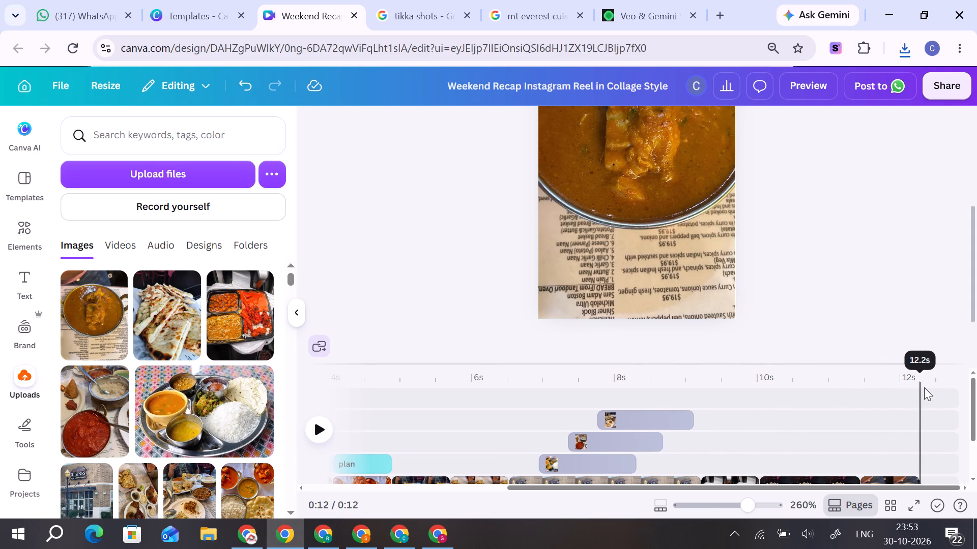
left_click_drag(924, 387, 502, 401)
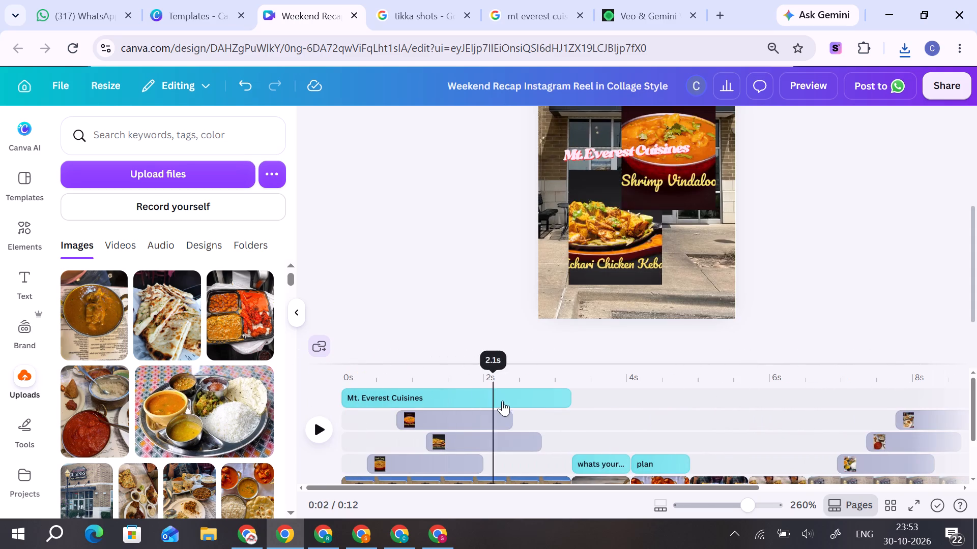
left_click_drag(502, 401, 894, 386)
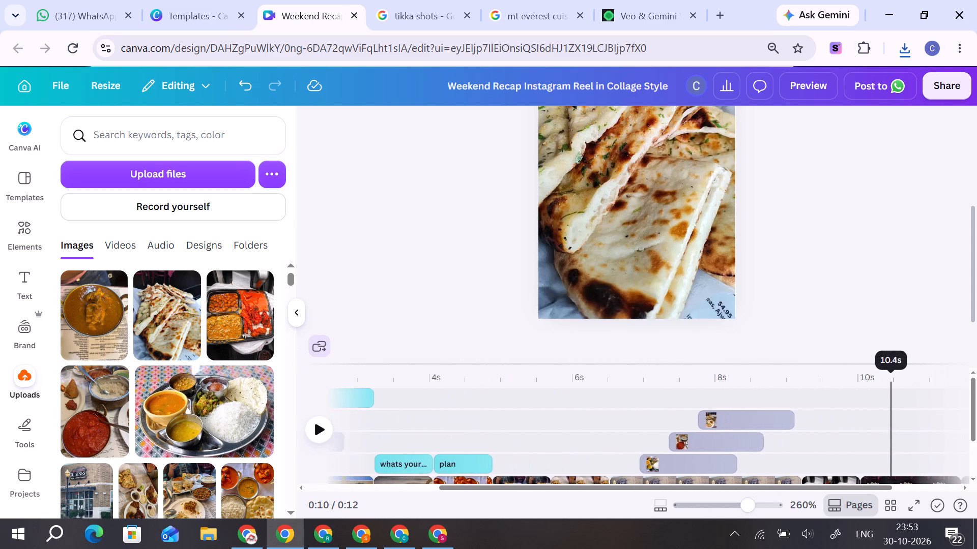
left_click_drag(894, 386, 367, 416)
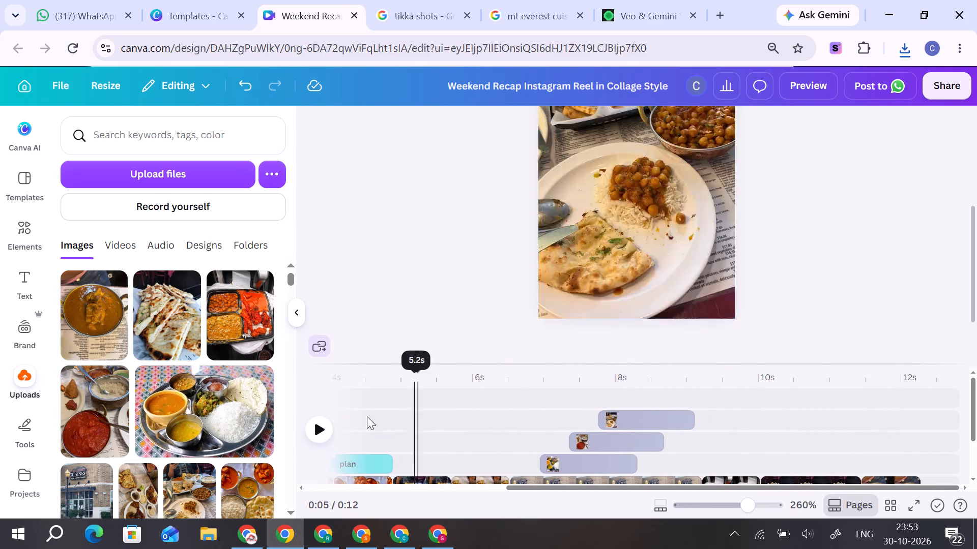
left_click_drag(367, 416, 291, 421)
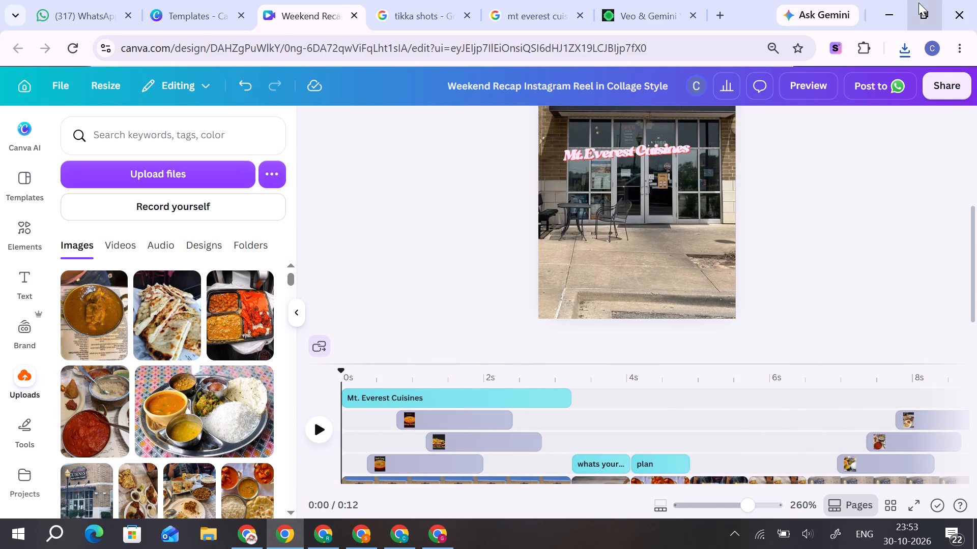
Download the finished reel as an MP4 video in 1080p quality.
left_click(951, 92)
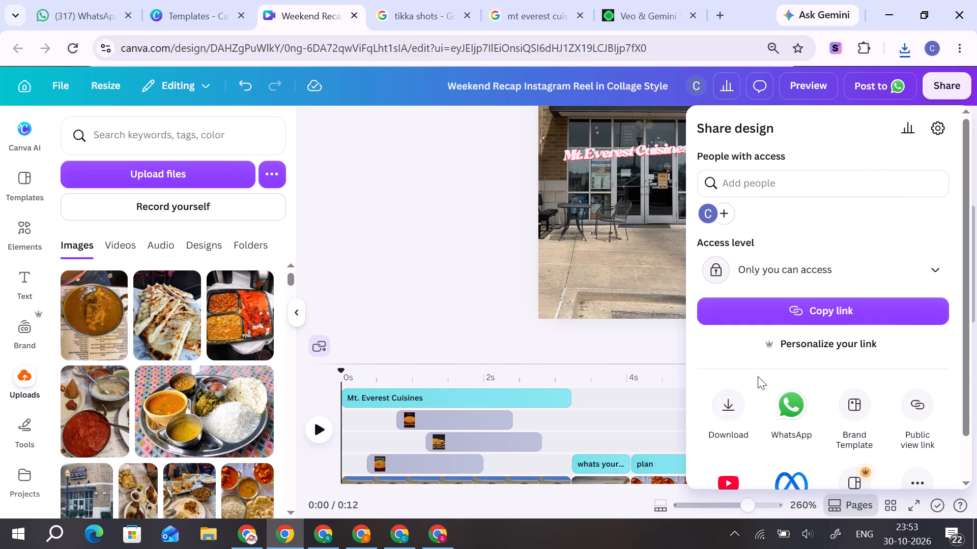
left_click(723, 402)
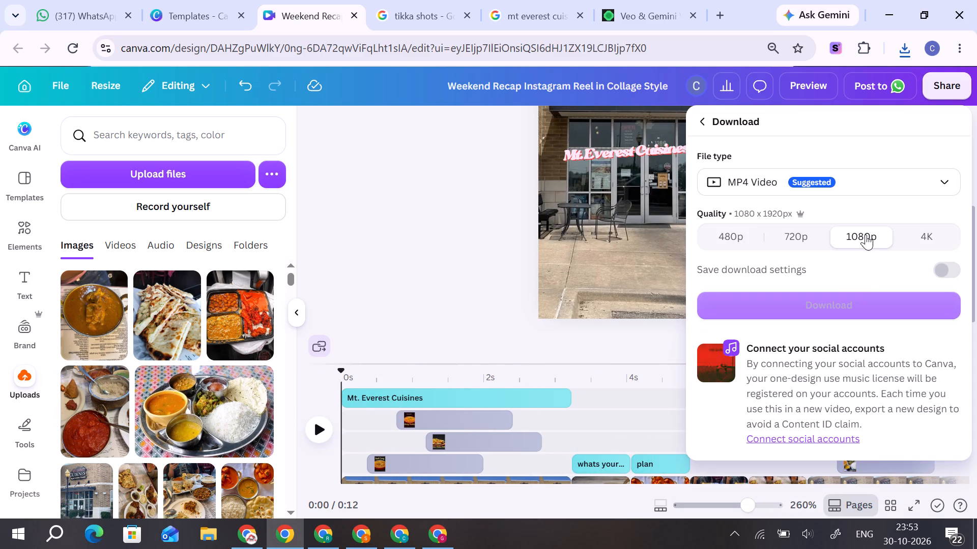
left_click(815, 307)
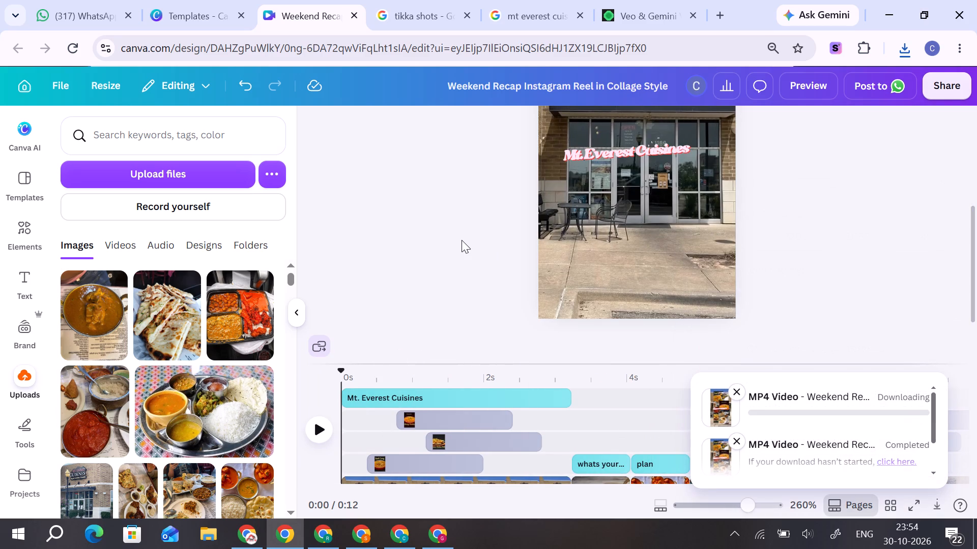
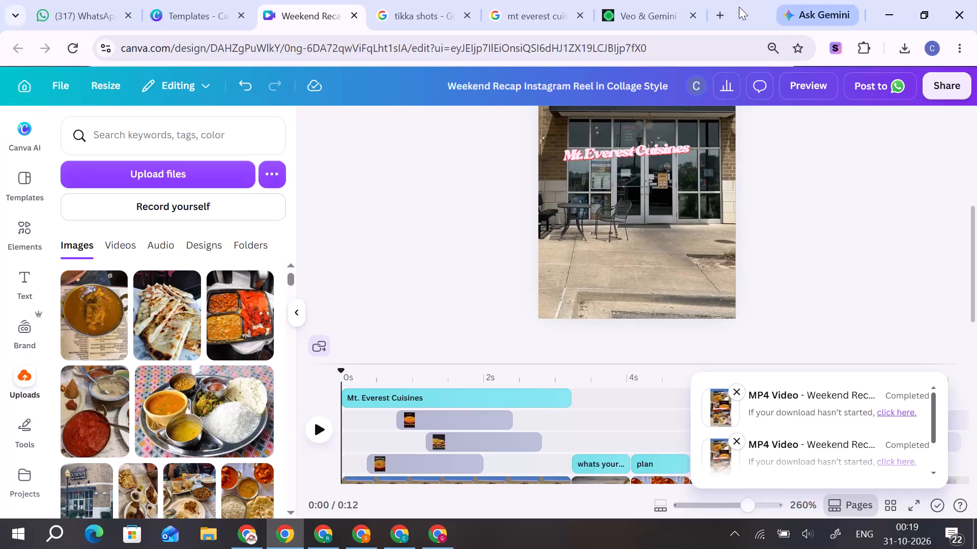
Search Google in a new browser tab for "anthropic ipo".
left_click(719, 13)
left_click(563, 51)
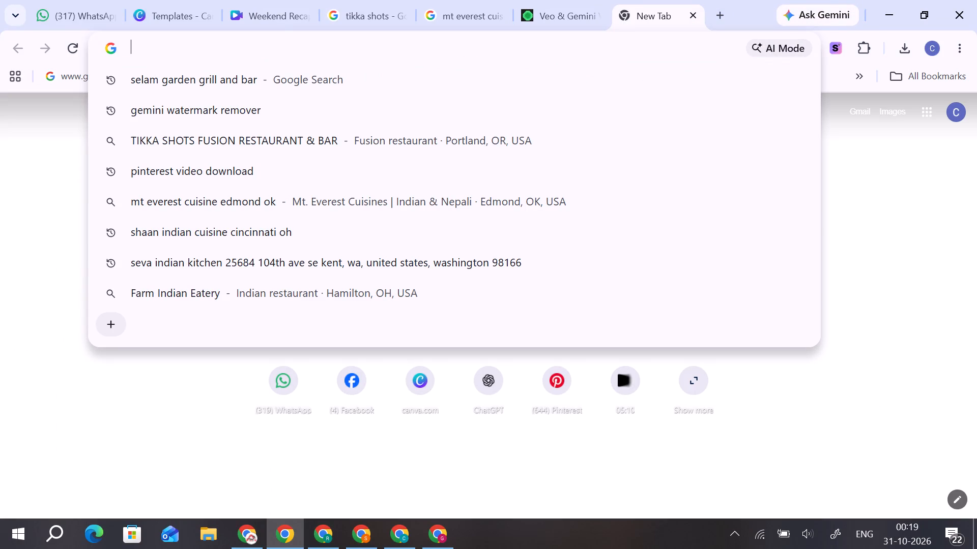
type("an")
type("othri")
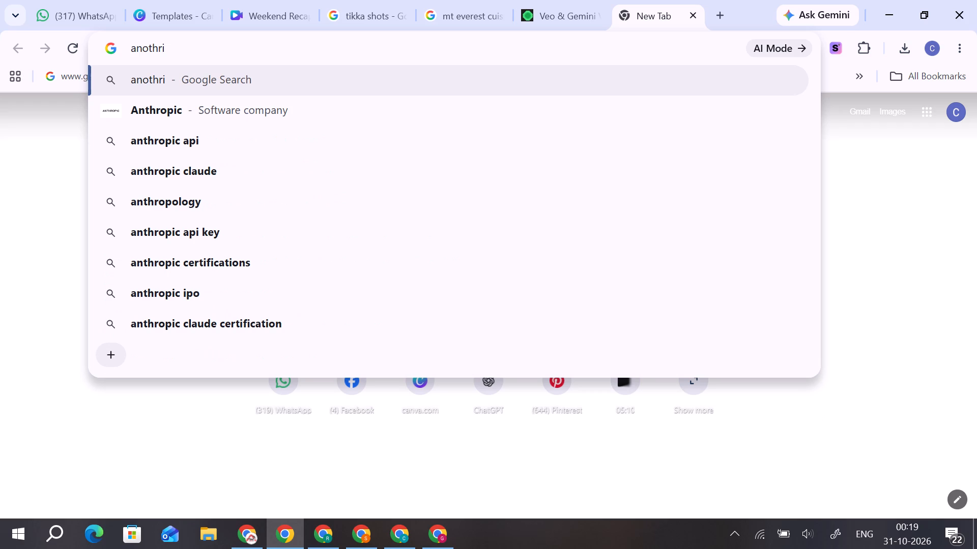
left_click(412, 116)
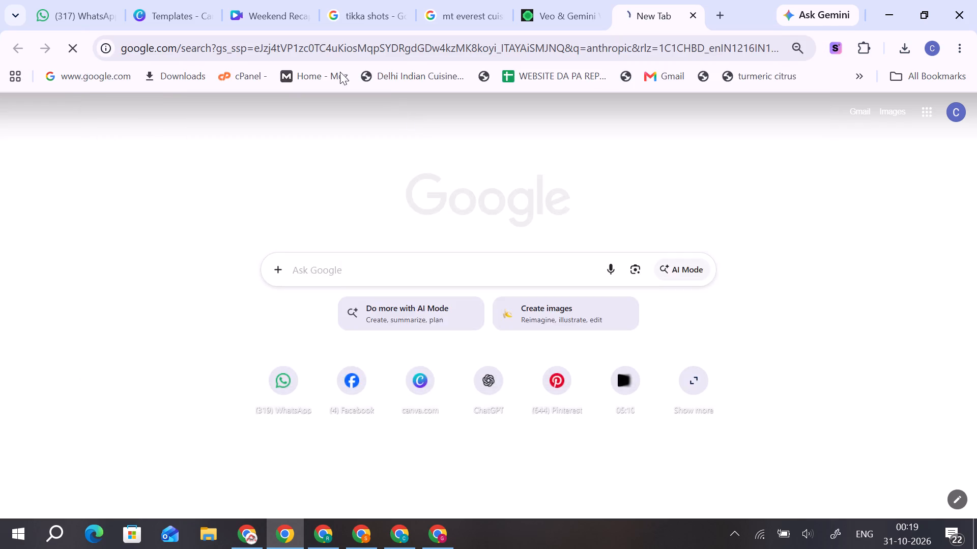
left_click(357, 107)
key("space")
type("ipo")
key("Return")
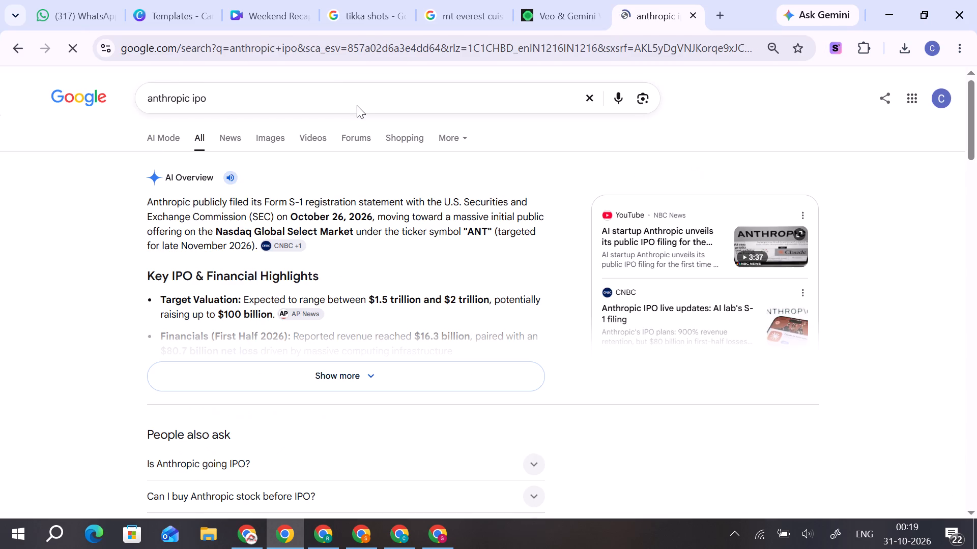
Expand the full AI Overview for the Anthropic IPO search and read through its key financial highlights.
left_click(365, 377)
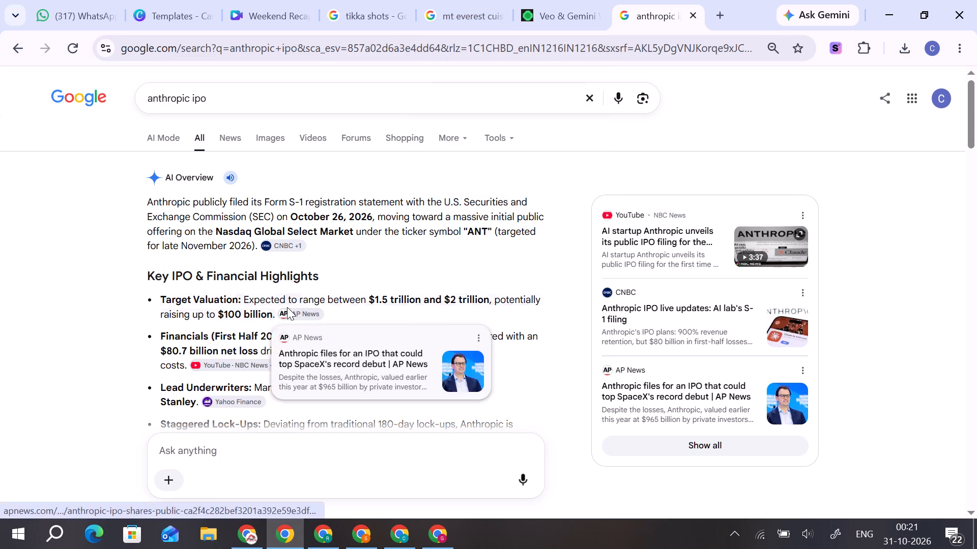
scroll(314, 310, "down", 1)
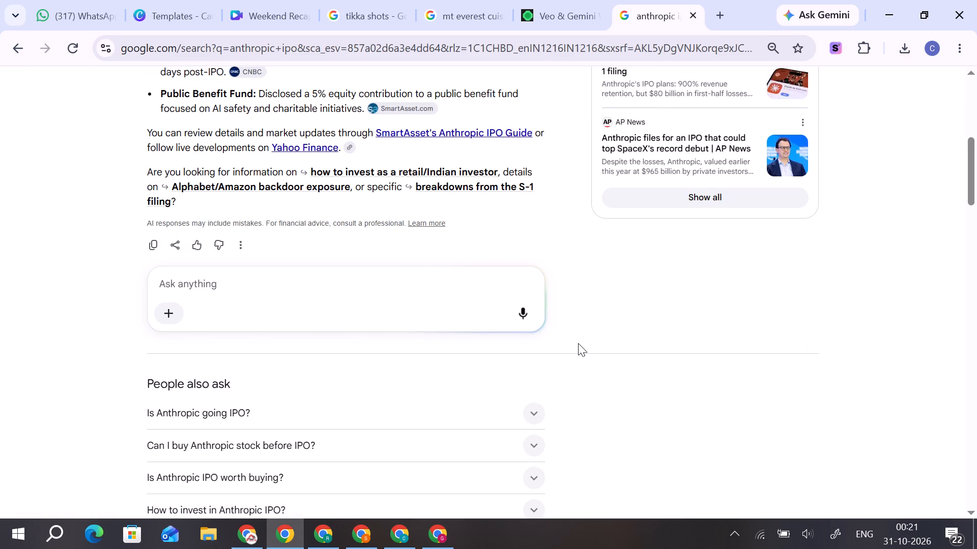
scroll(578, 343, "up", 1)
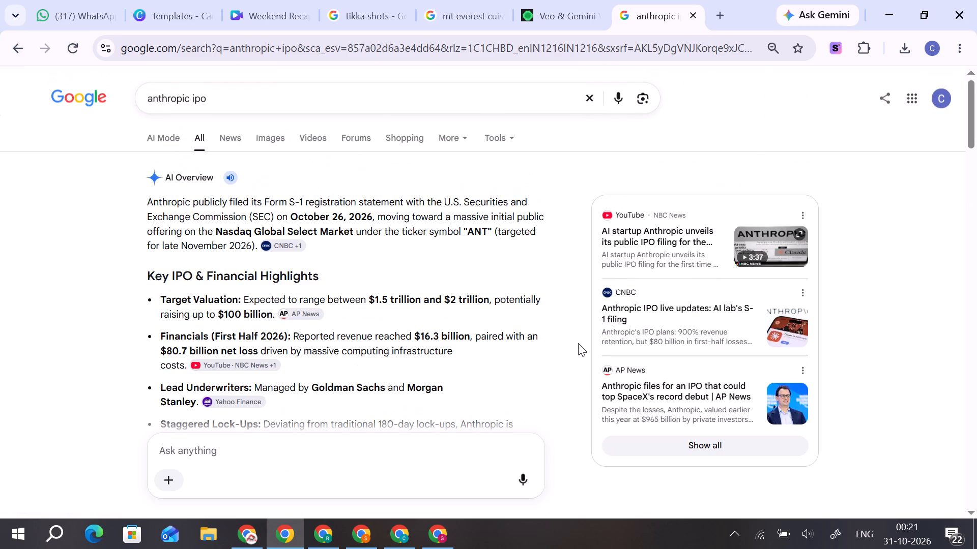
scroll(578, 343, "down", 1)
scroll(578, 343, "up", 2)
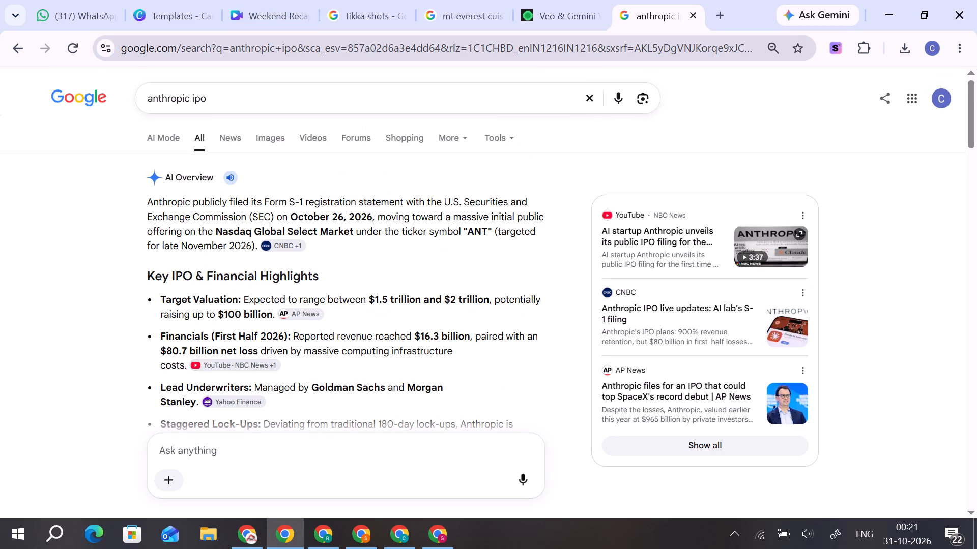
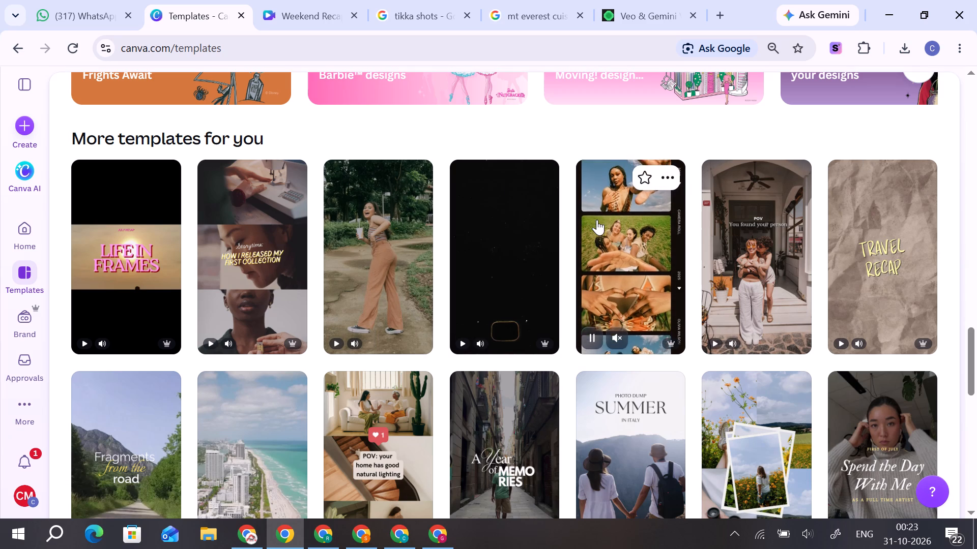
Browse the Canva templates page, examining the designs under More templates for you and the Trending near you section.
scroll(597, 220, "down", 1)
scroll(597, 220, "up", 1)
scroll(597, 220, "down", 1)
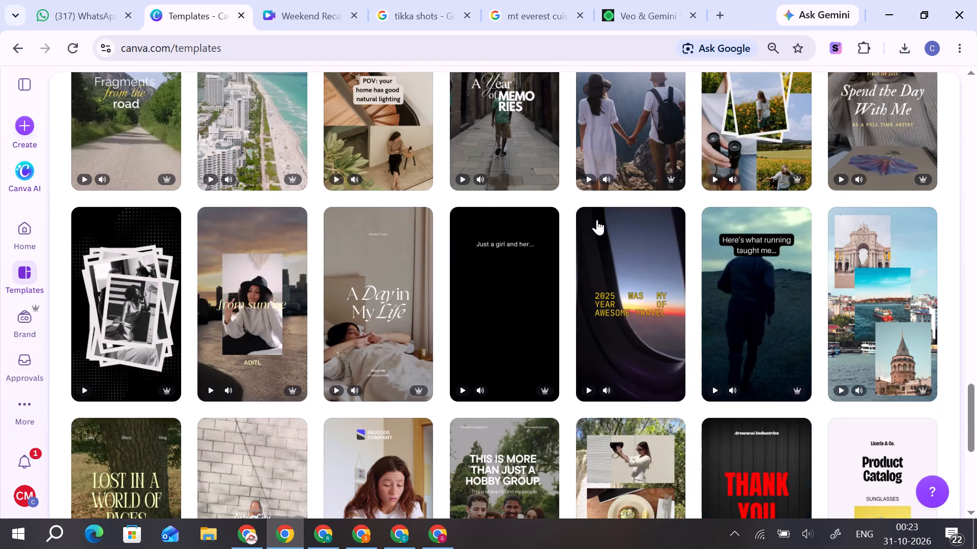
scroll(597, 220, "down", 1)
scroll(597, 220, "up", 3)
scroll(597, 220, "down", 2)
scroll(597, 220, "up", 9)
scroll(597, 220, "down", 3)
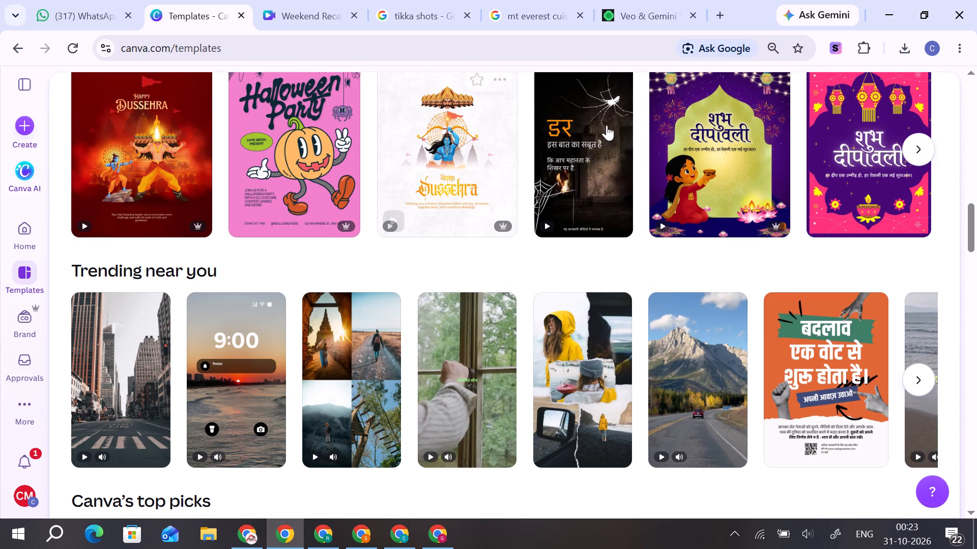
Browse the Canva template gallery, examining further designs in the festival row, "Trending near you" and "More templates for you".
left_click(927, 149)
scroll(486, 278, "down", 1)
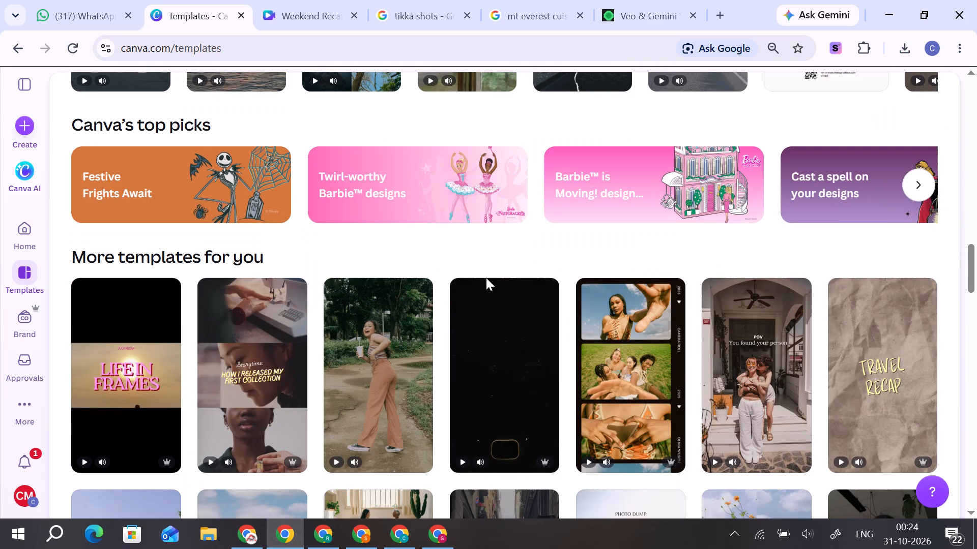
scroll(486, 278, "up", 1)
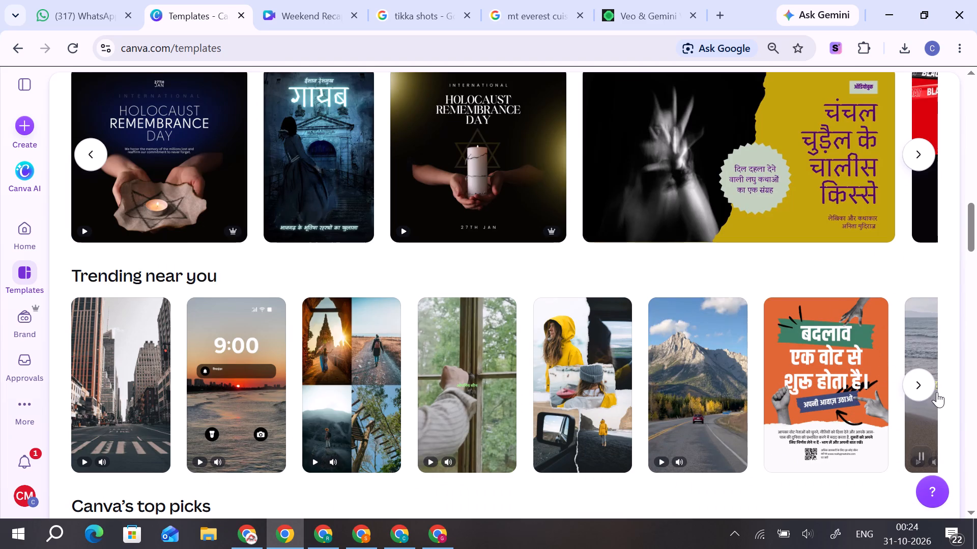
left_click(914, 390)
scroll(478, 325, "down", 1)
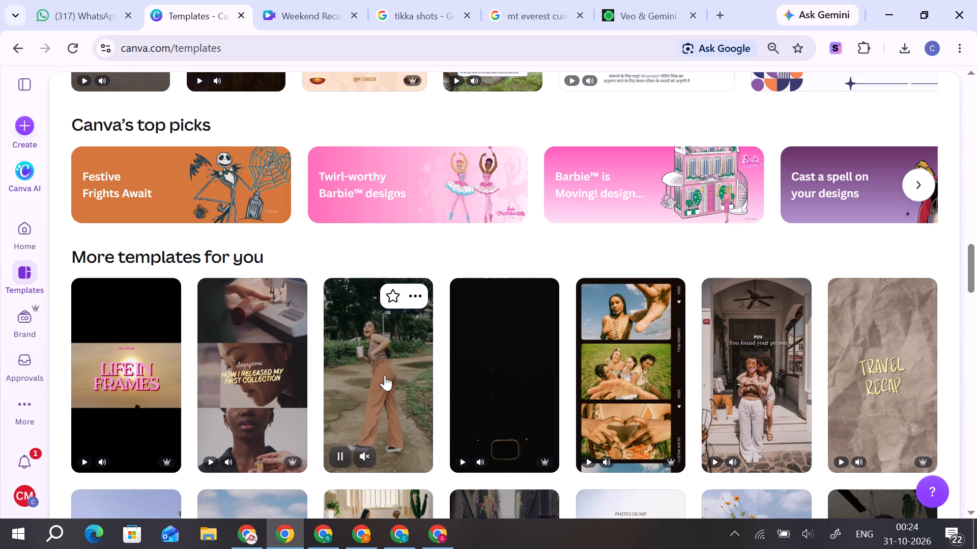
scroll(640, 354, "down", 2)
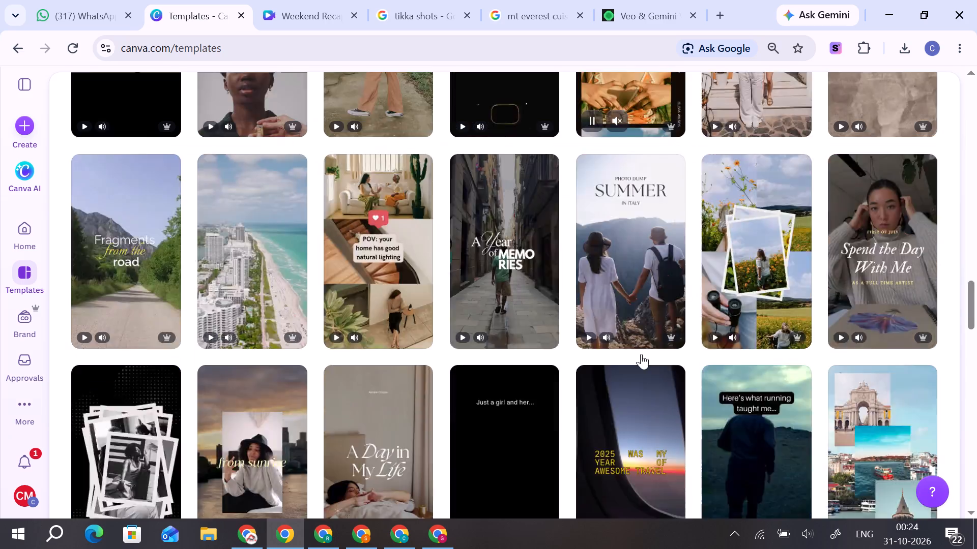